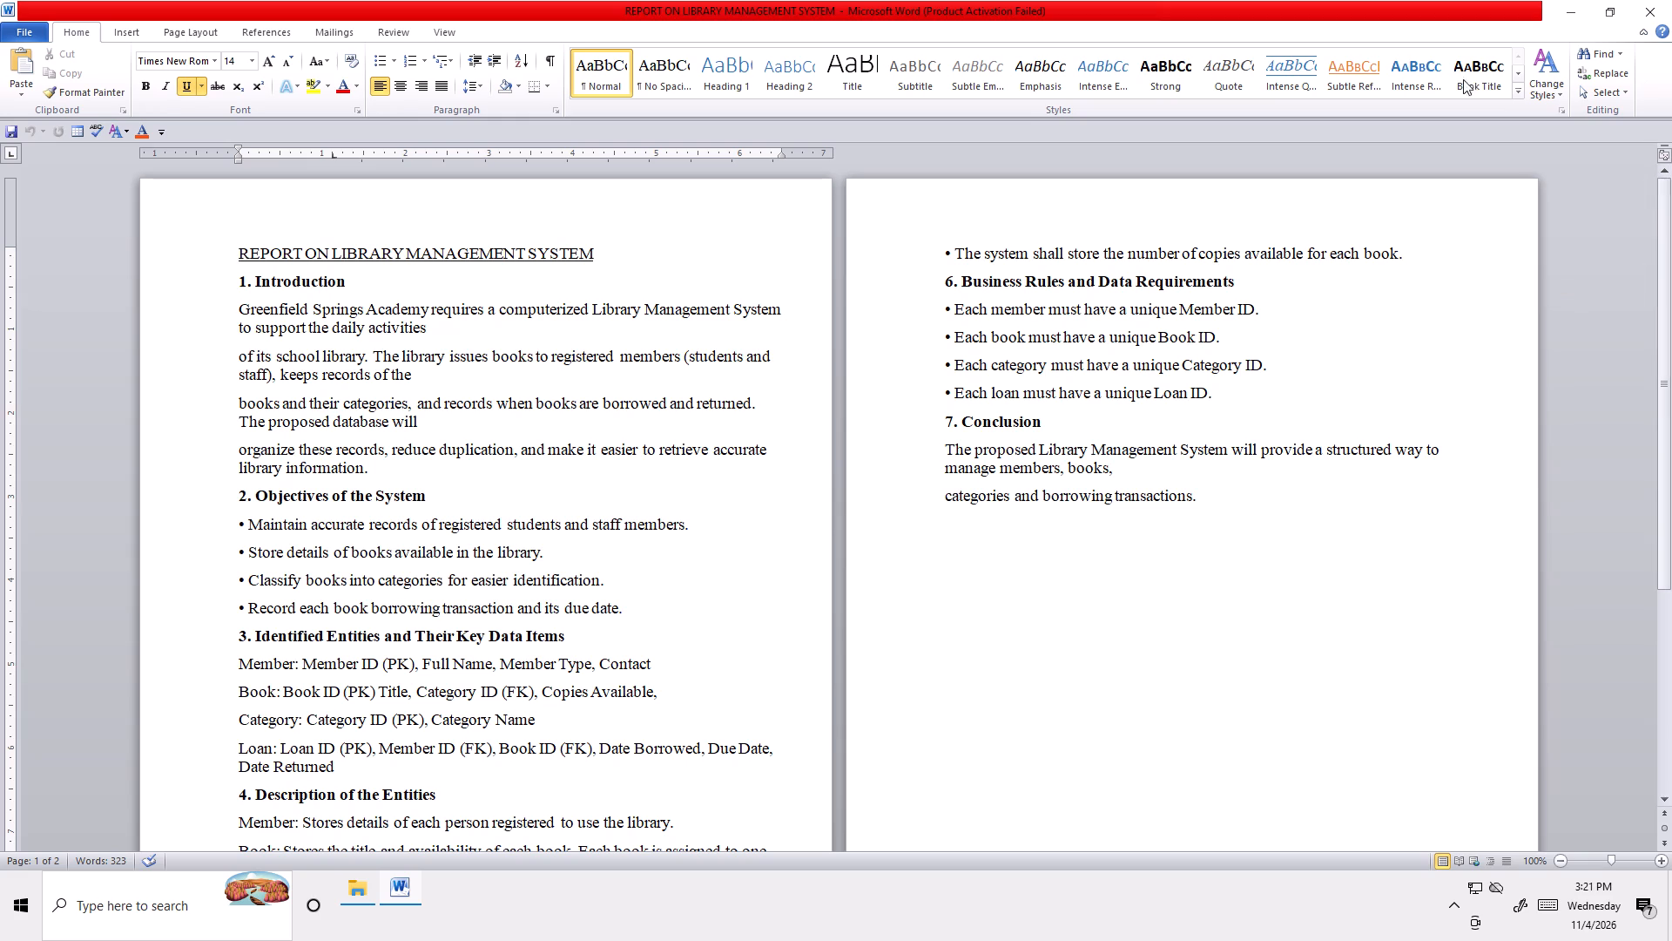
Close the library management report and open the database file from the DDT folder in Access, dismissing the activation wizard.
click(1648, 3)
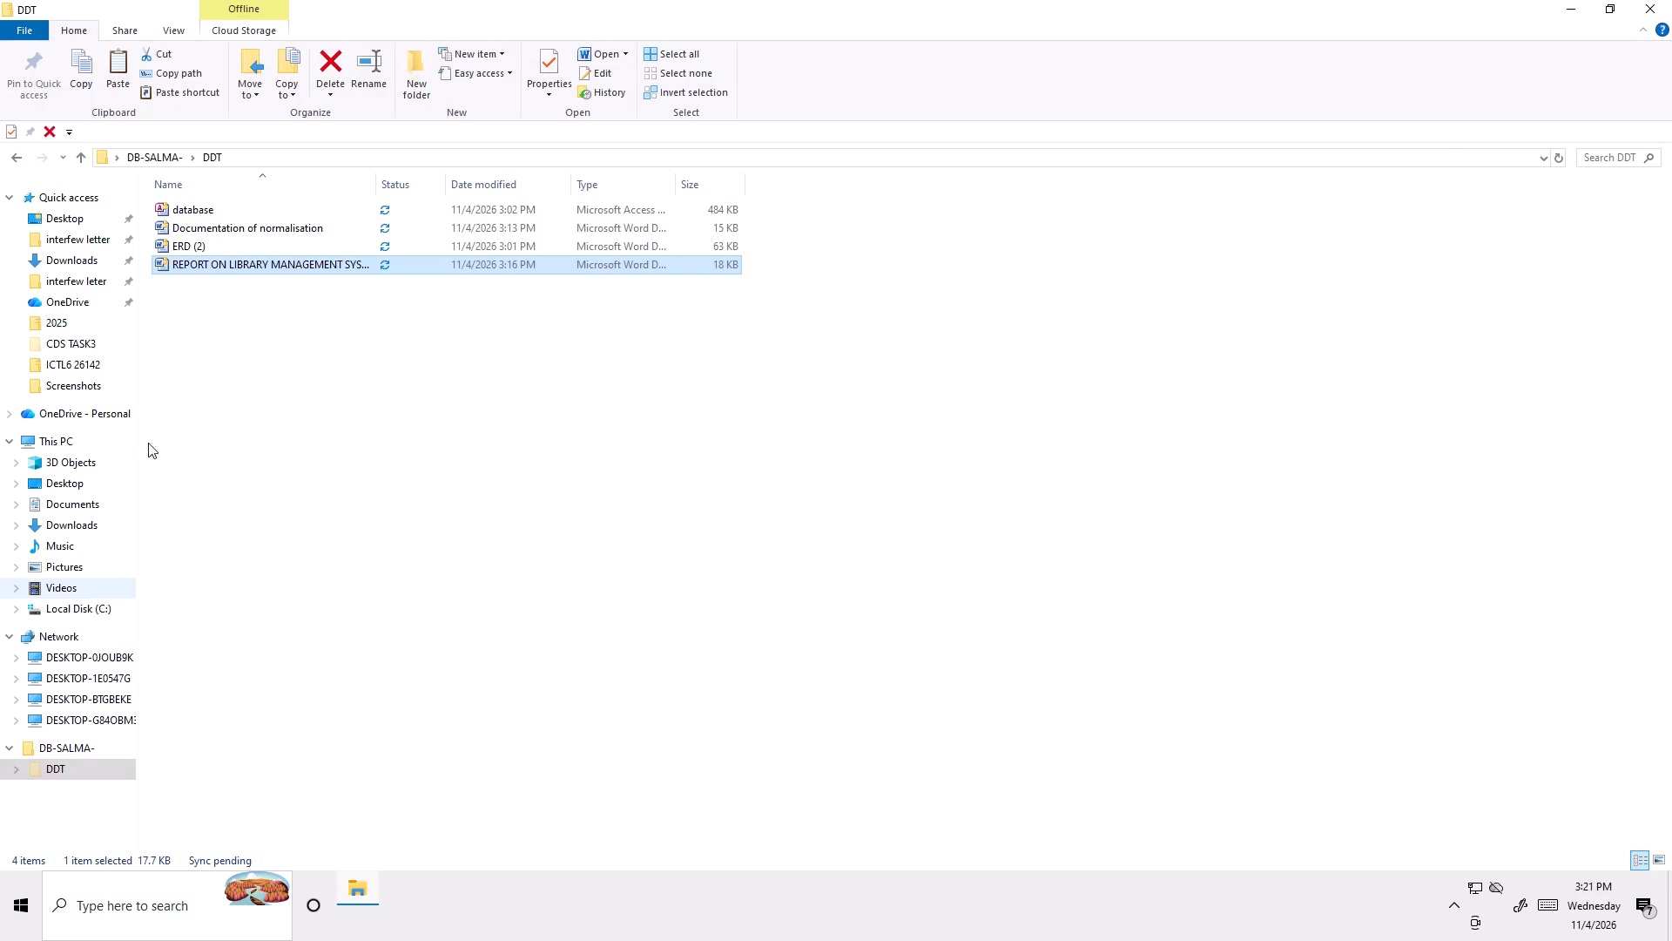
right_click(185, 205)
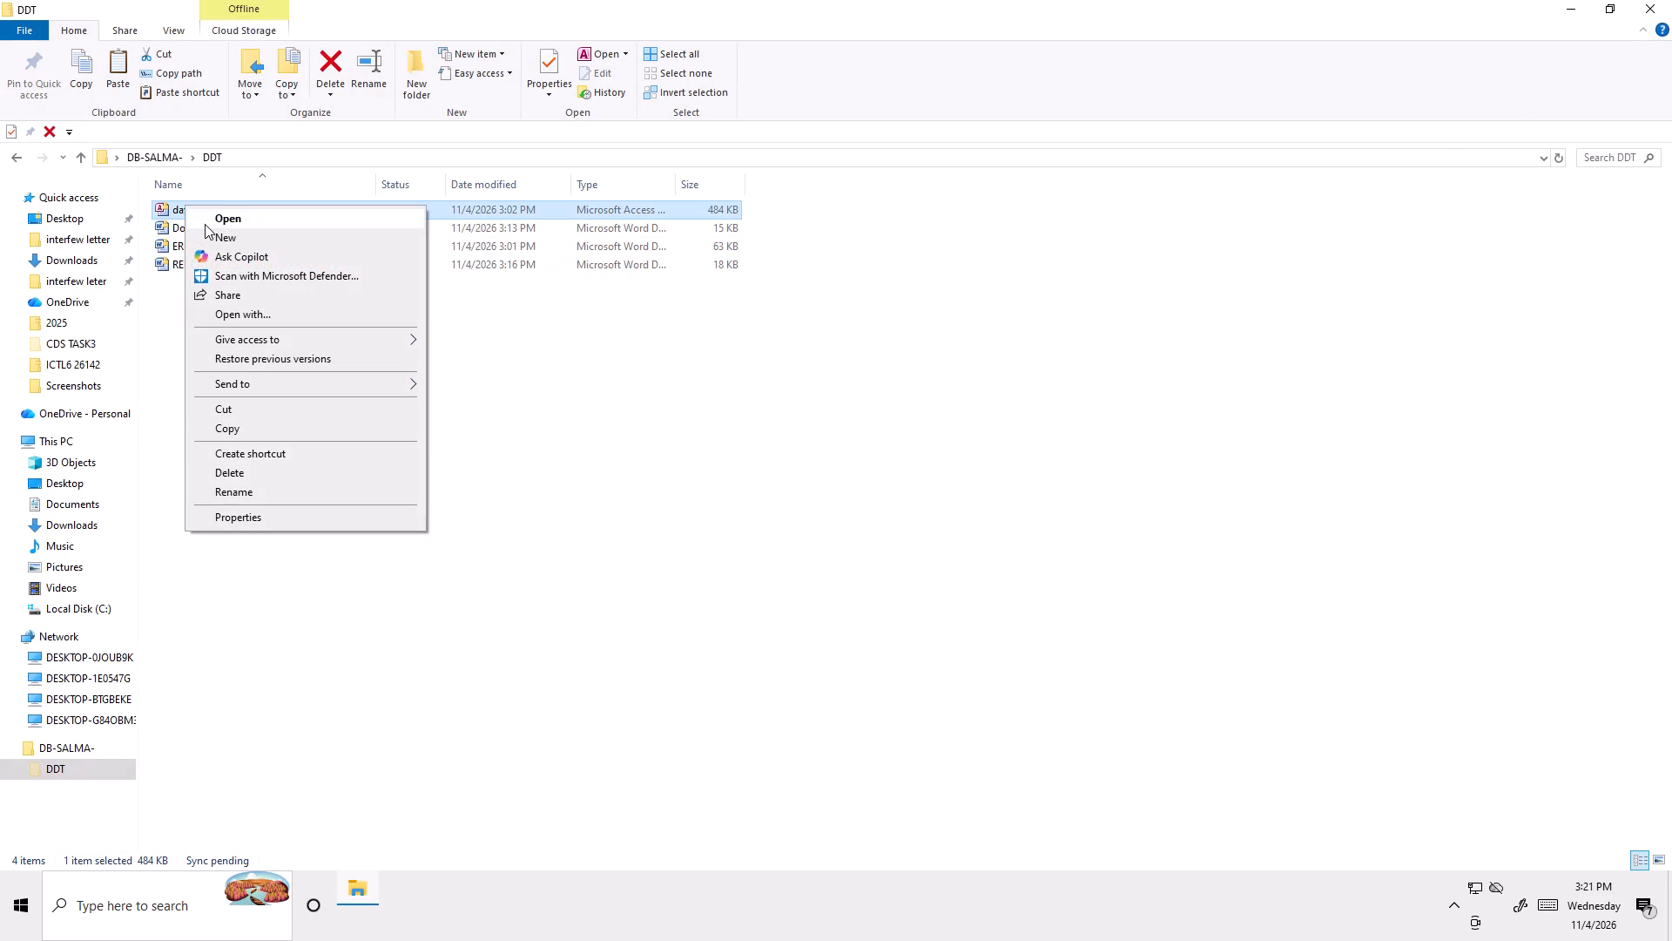
click(207, 216)
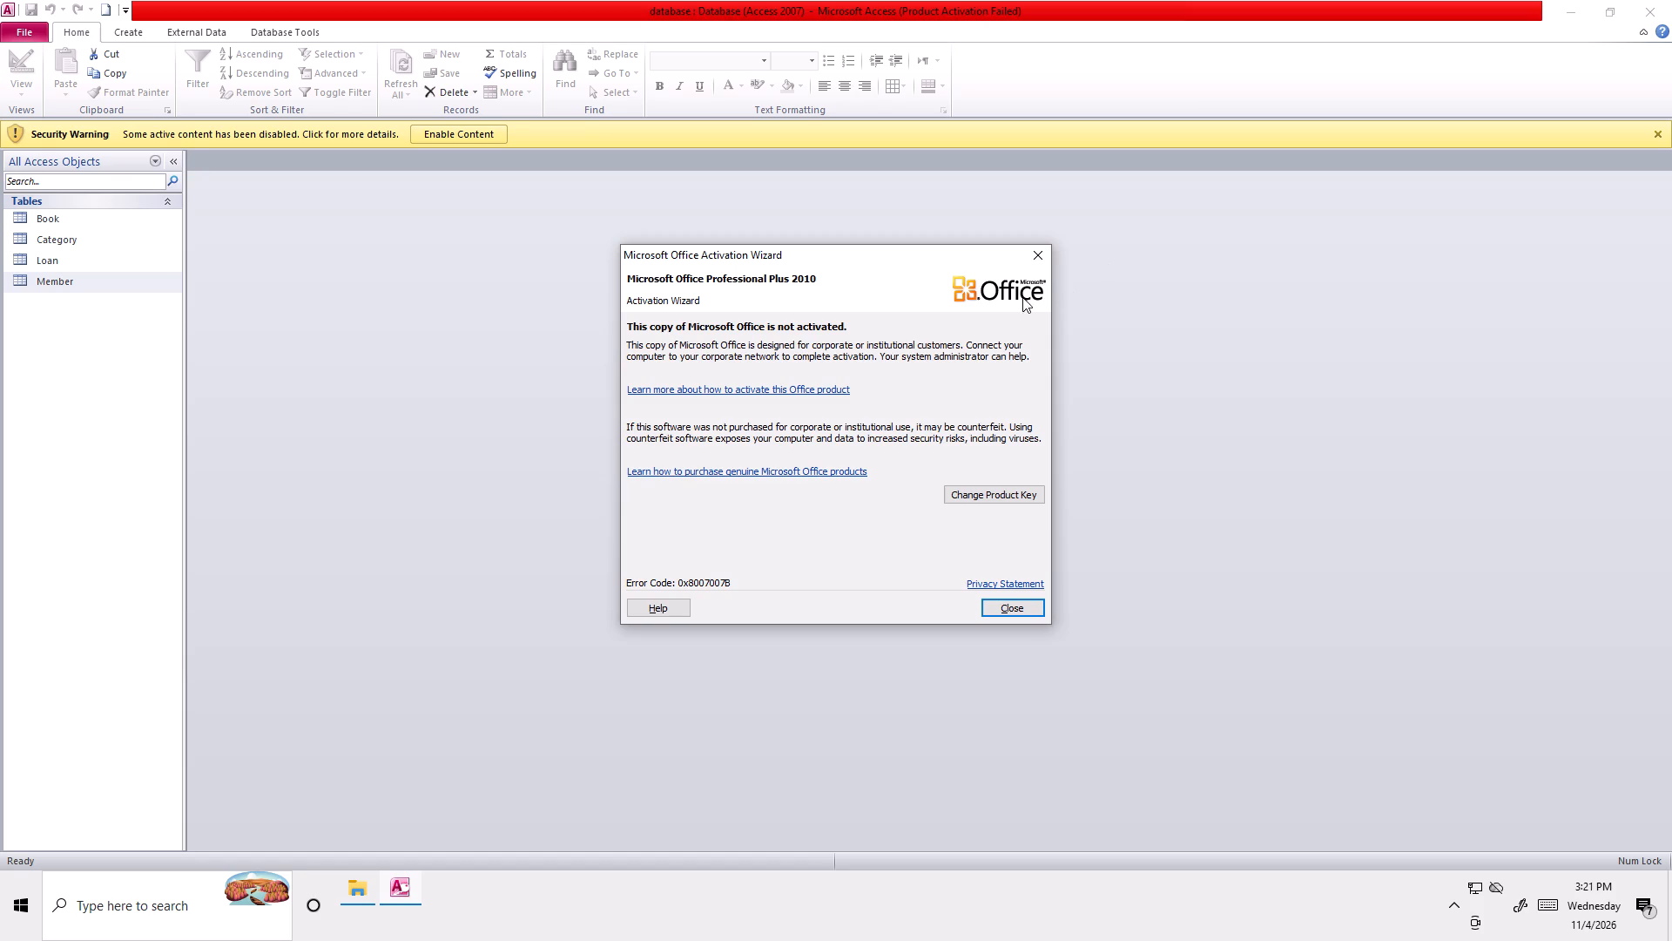
click(1034, 253)
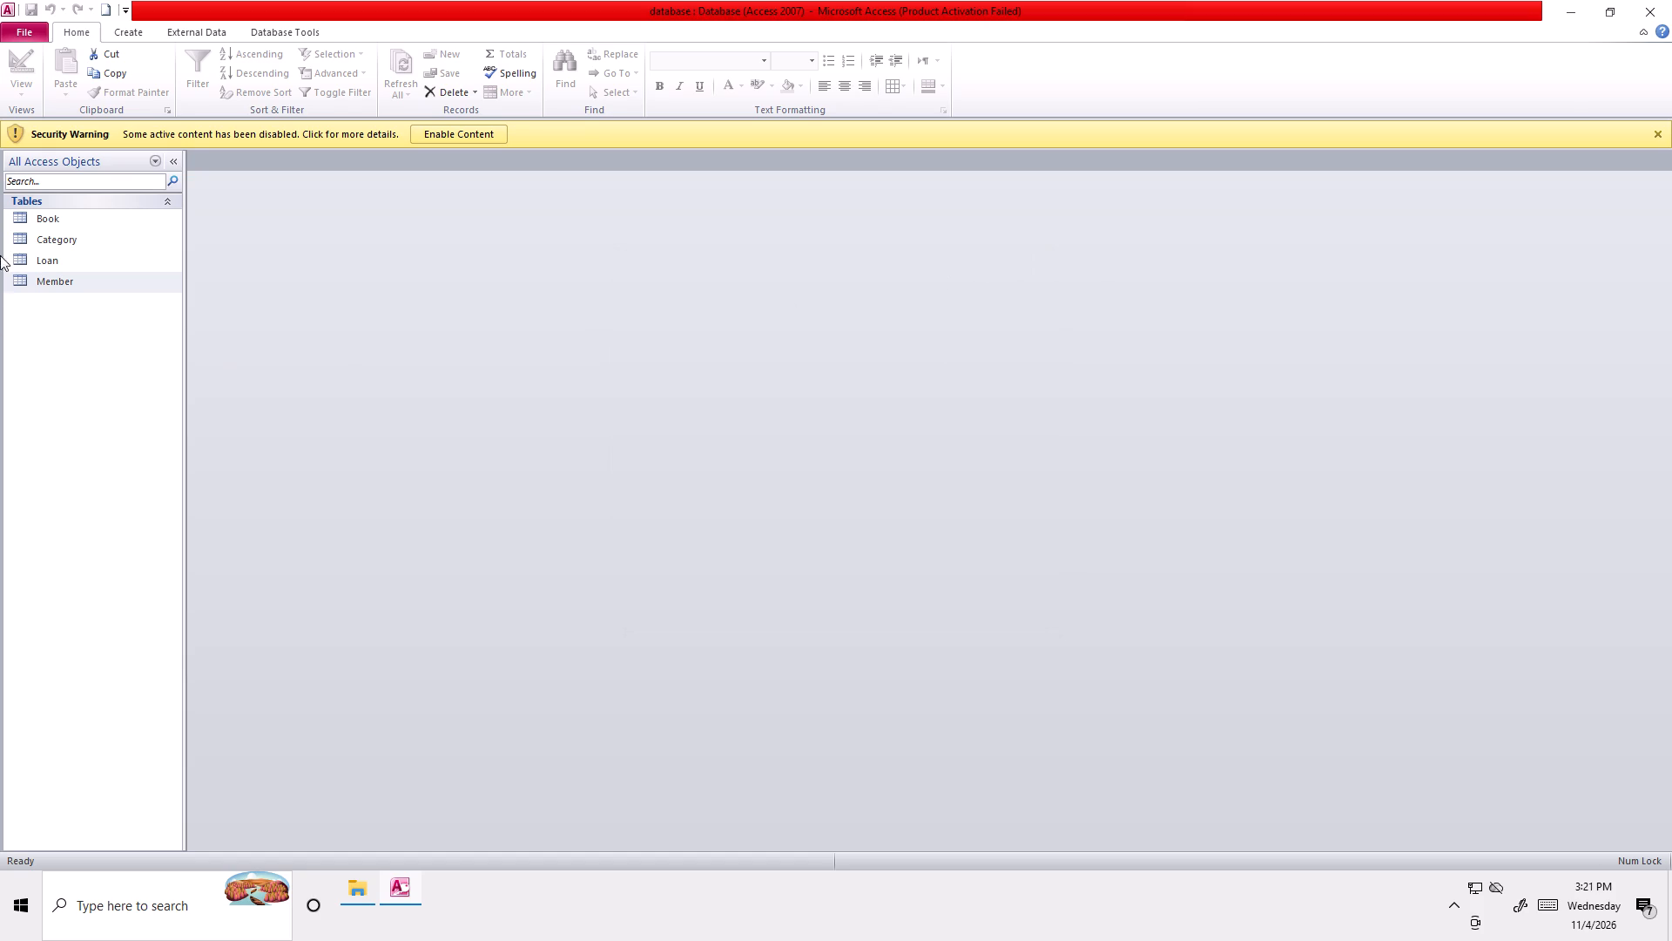
Open the Book, Category, Loan and Member tables in Design View to examine their fields and data types.
right_click(56, 213)
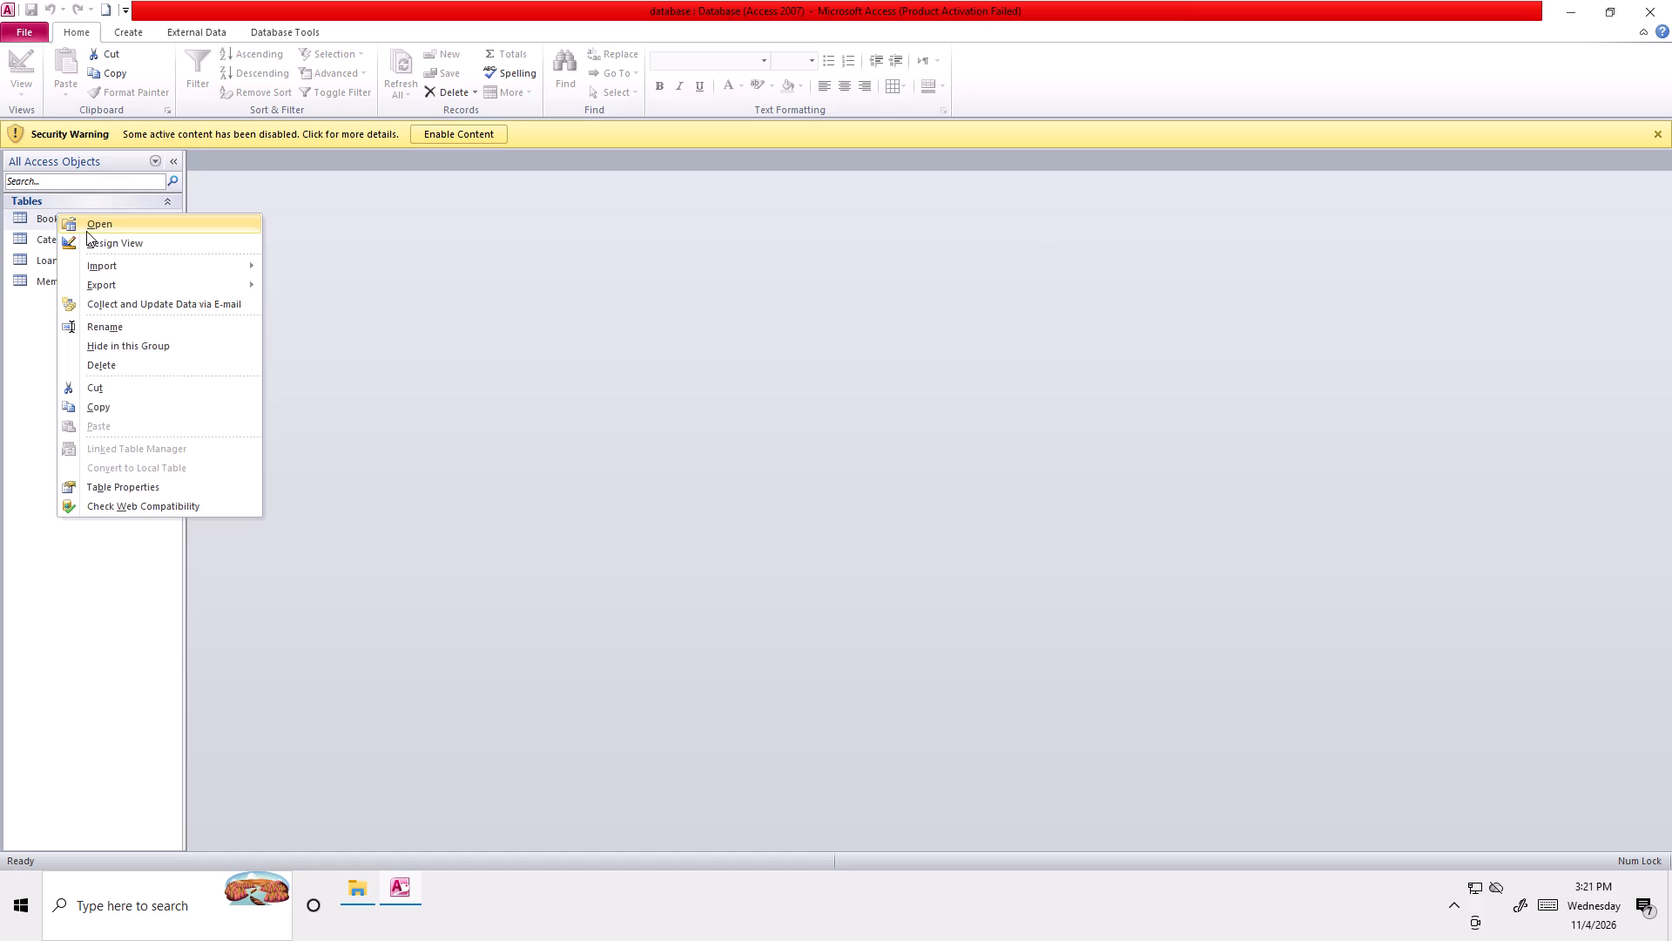
click(106, 240)
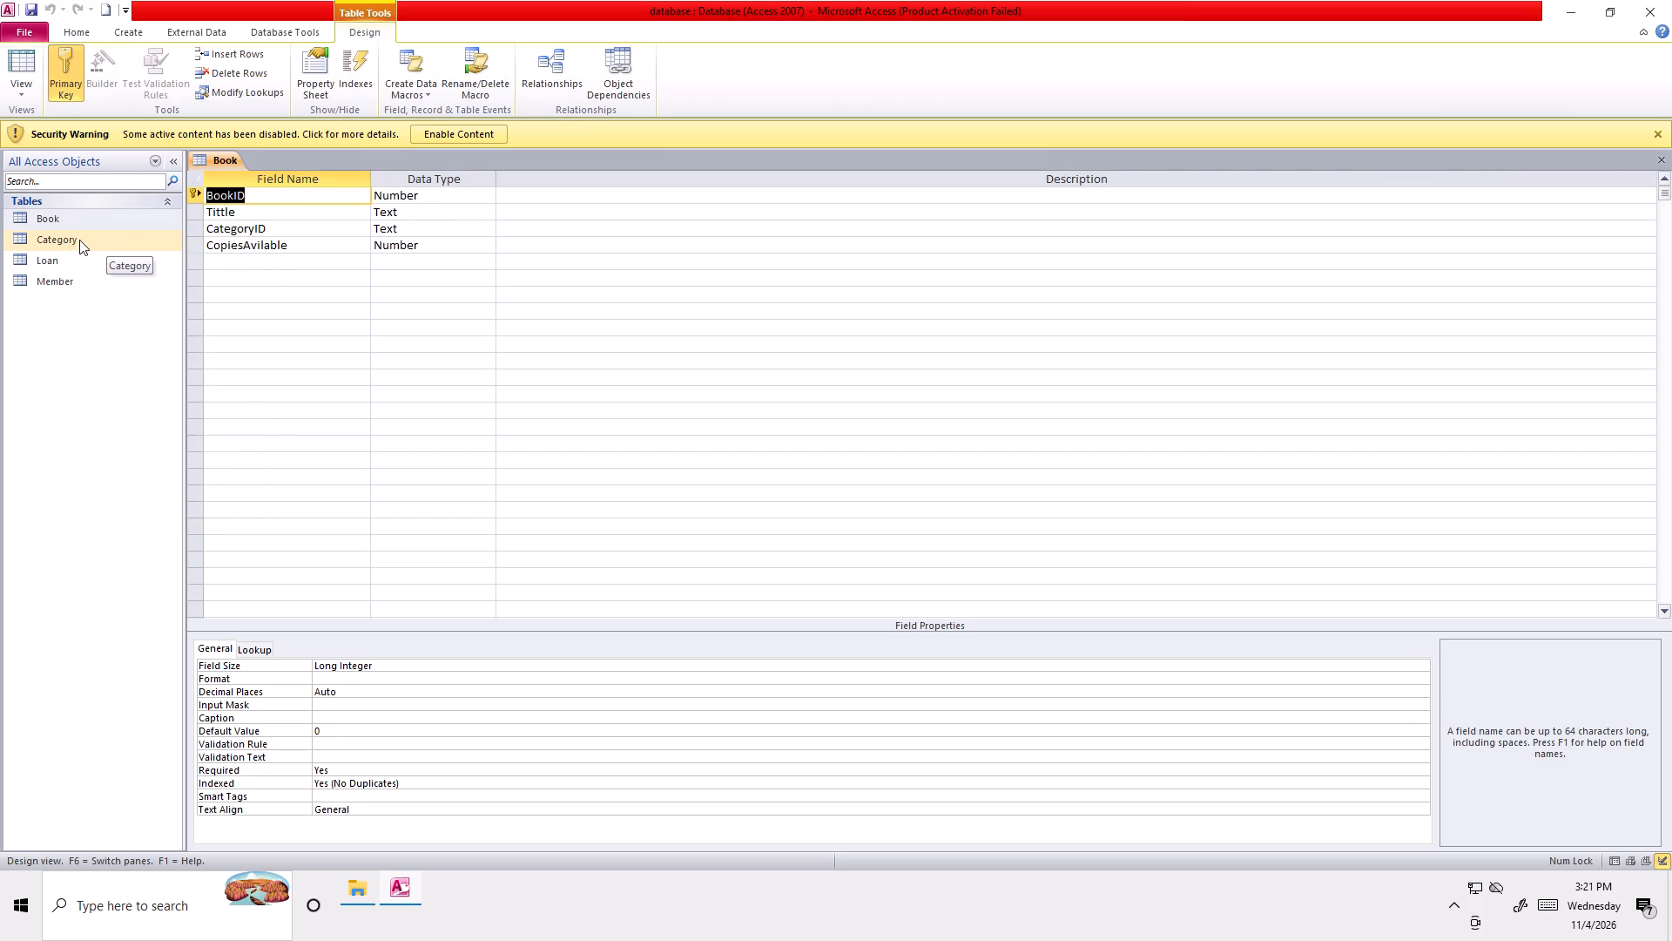
right_click(78, 240)
click(134, 266)
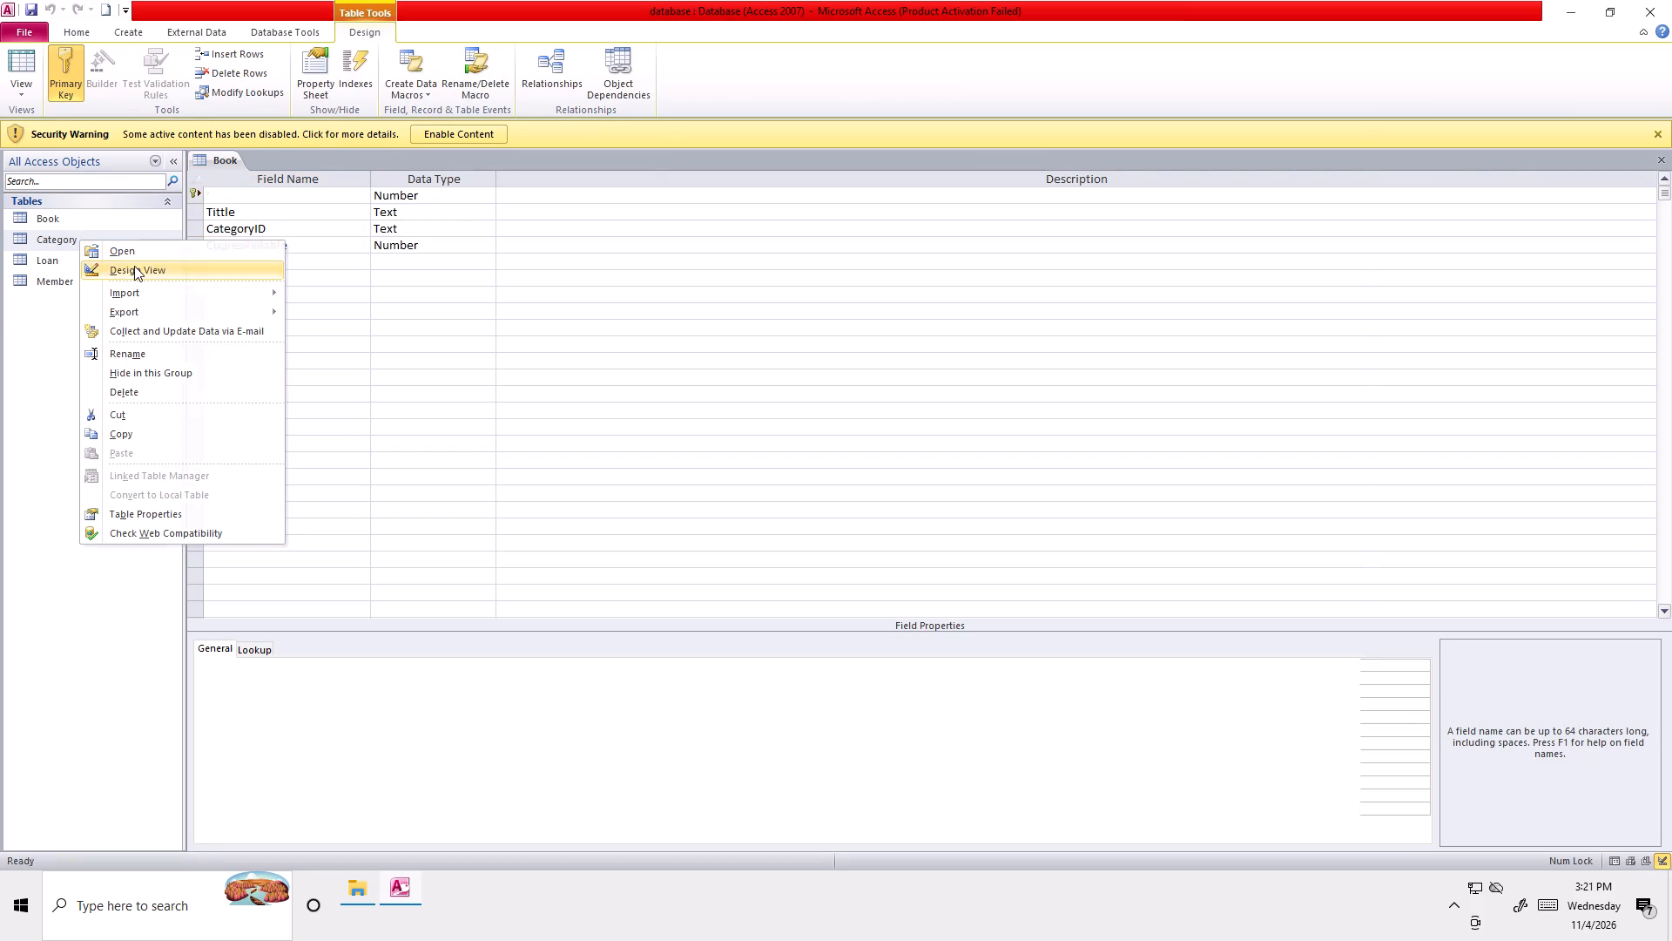
right_click(79, 267)
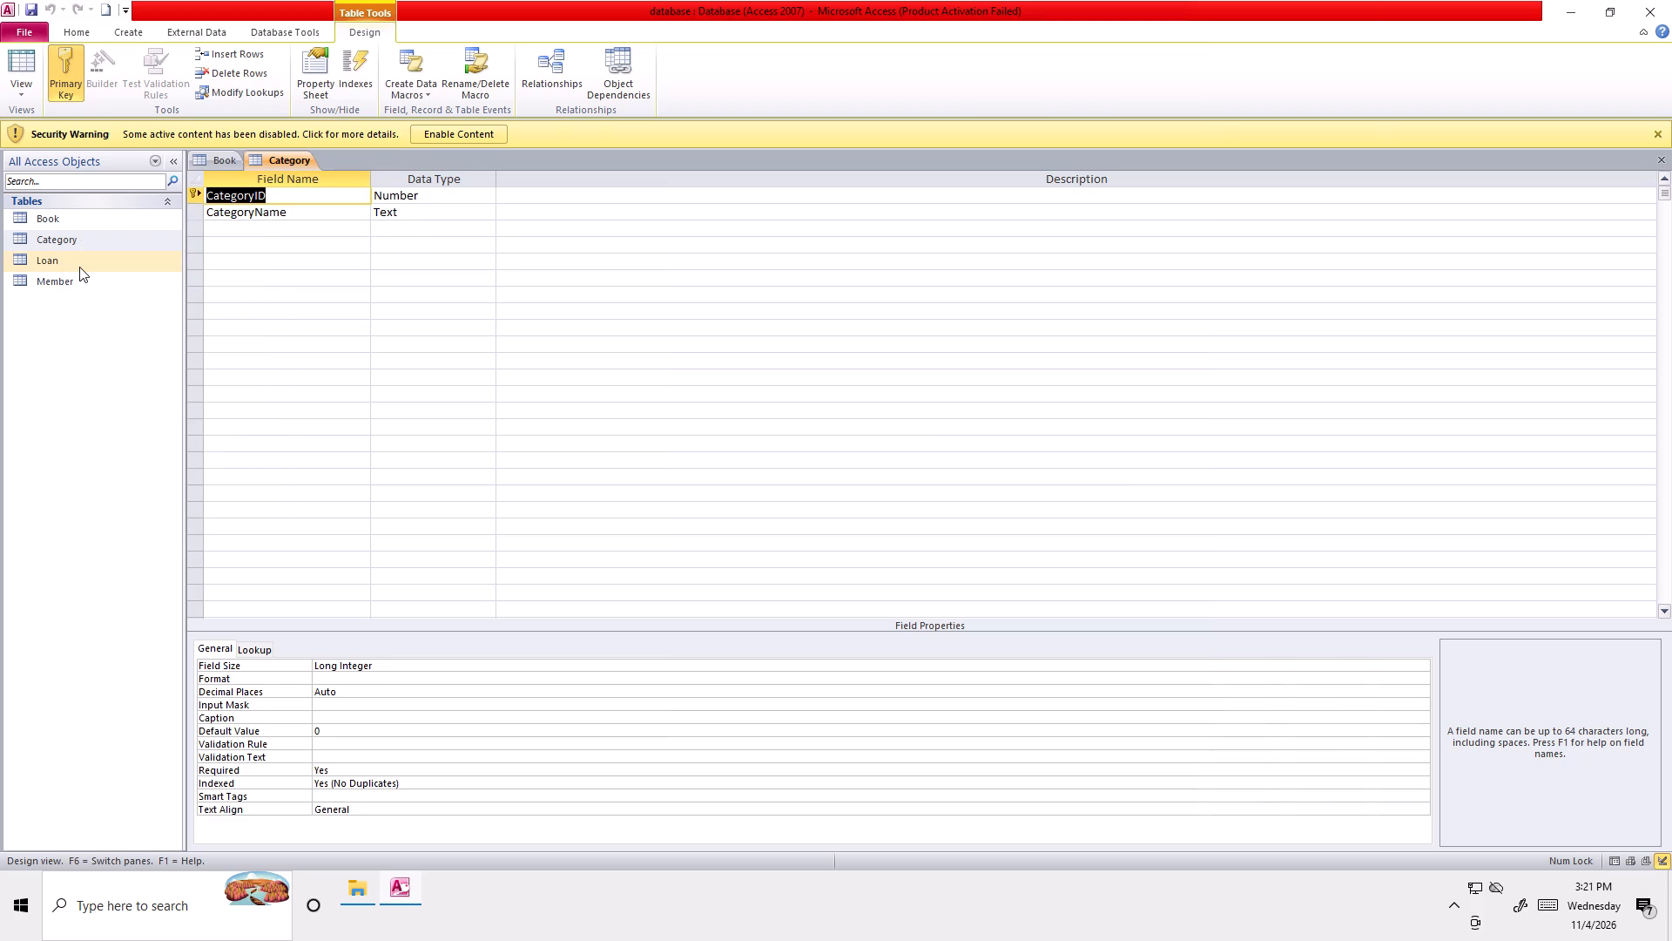
click(122, 296)
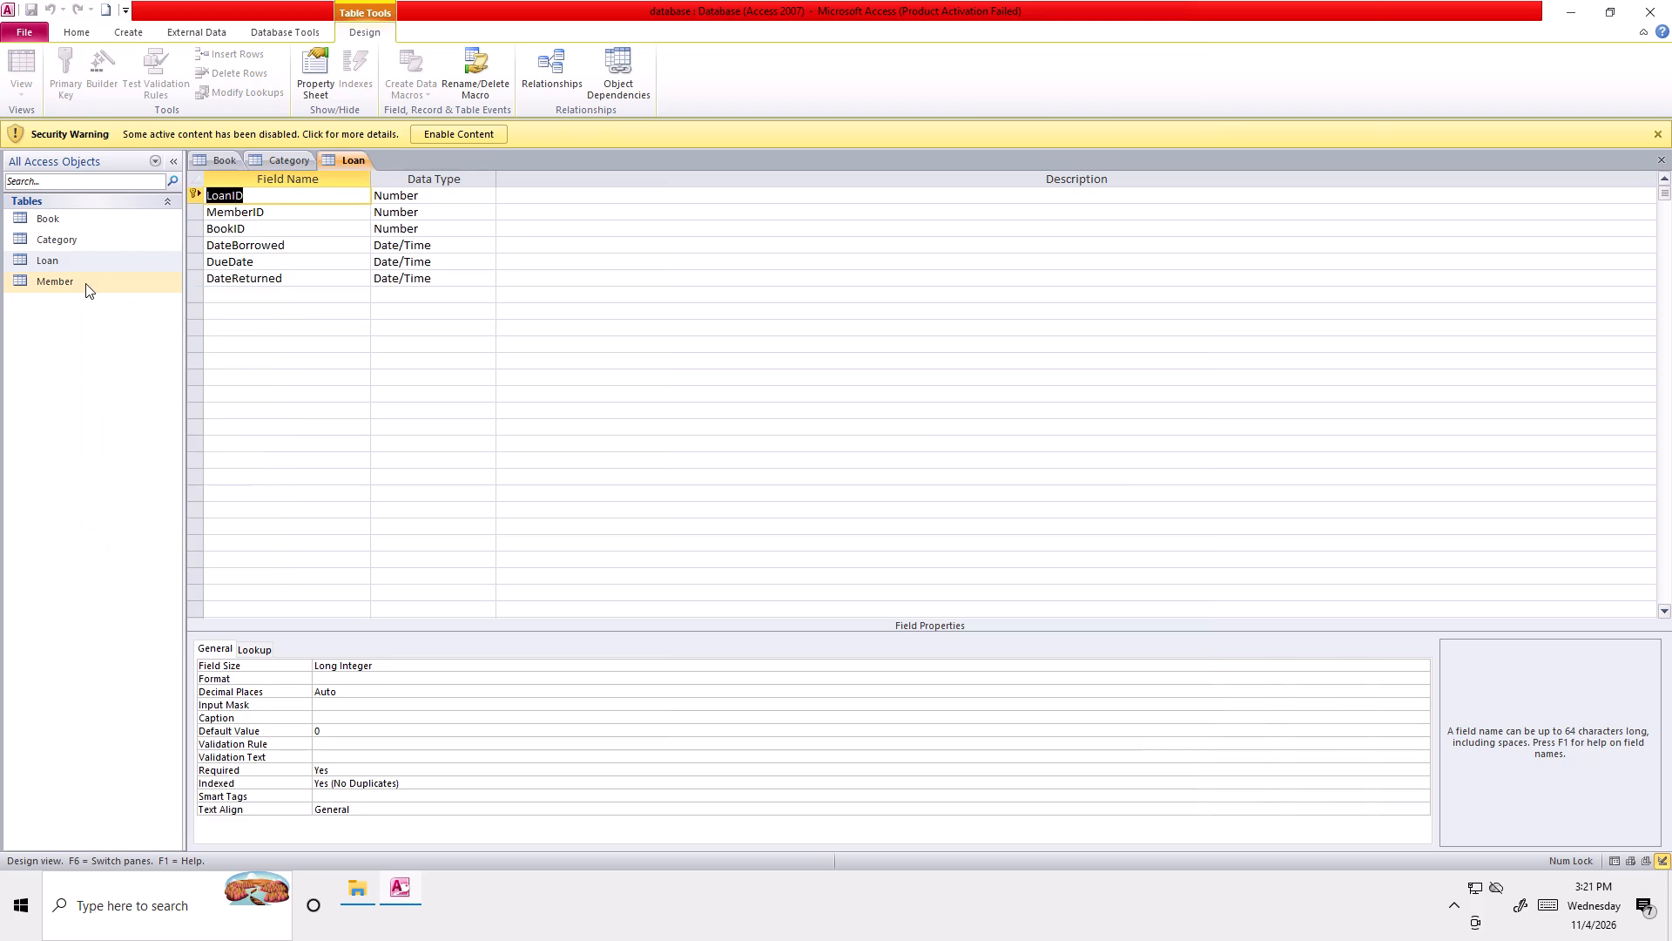
right_click(47, 285)
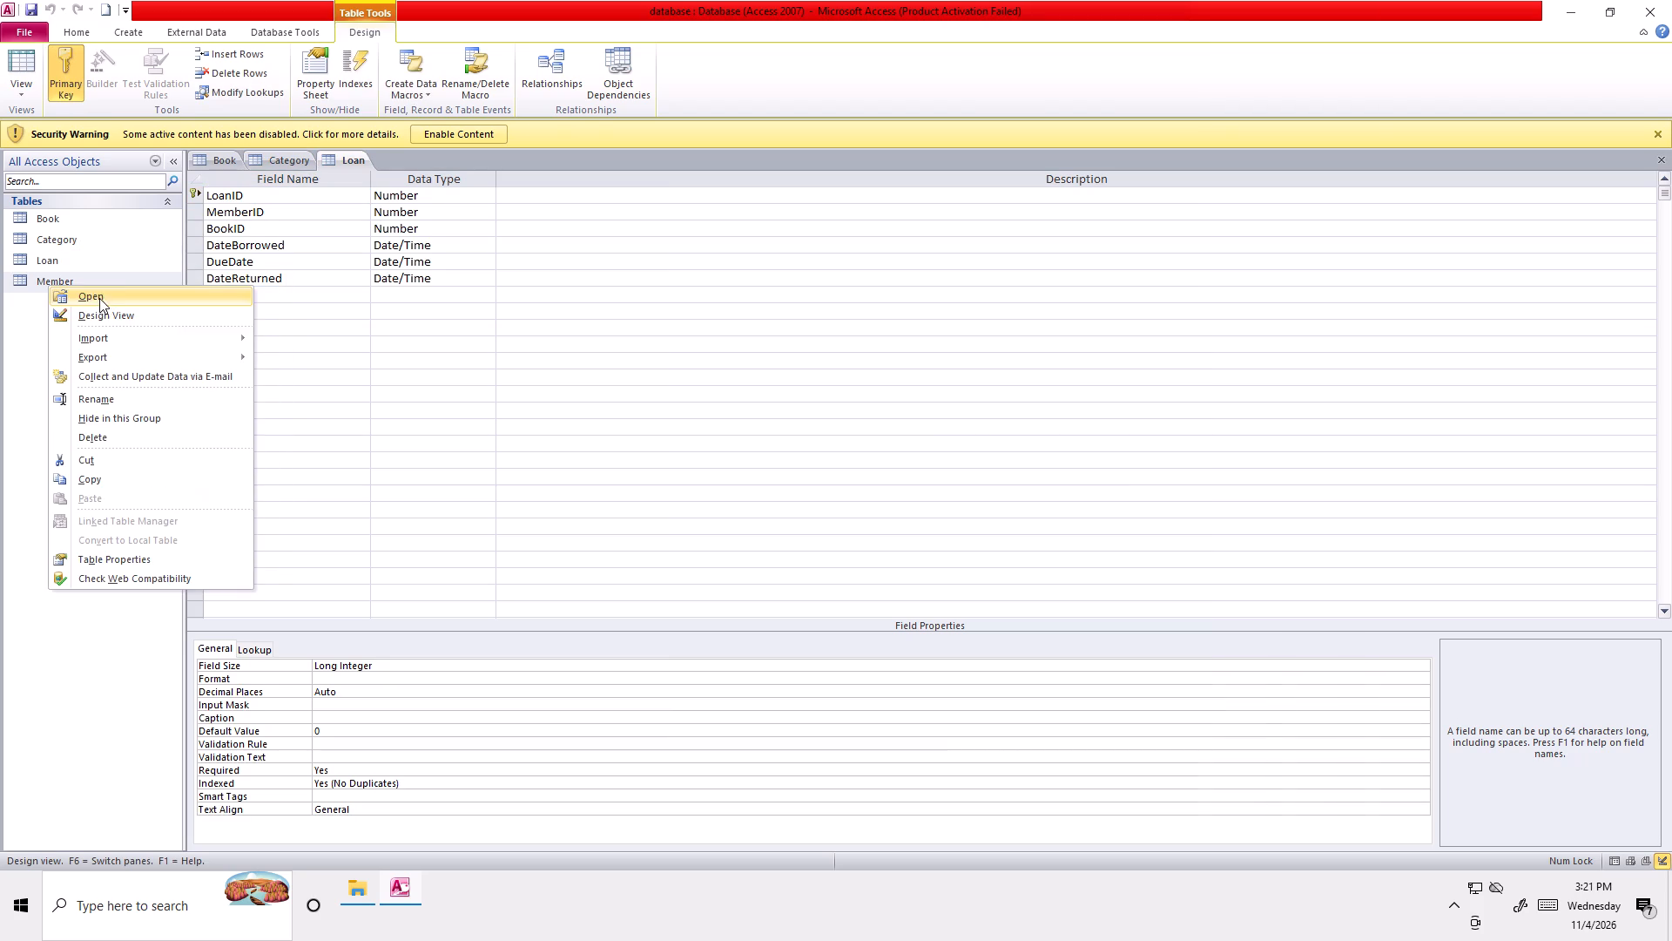
click(107, 312)
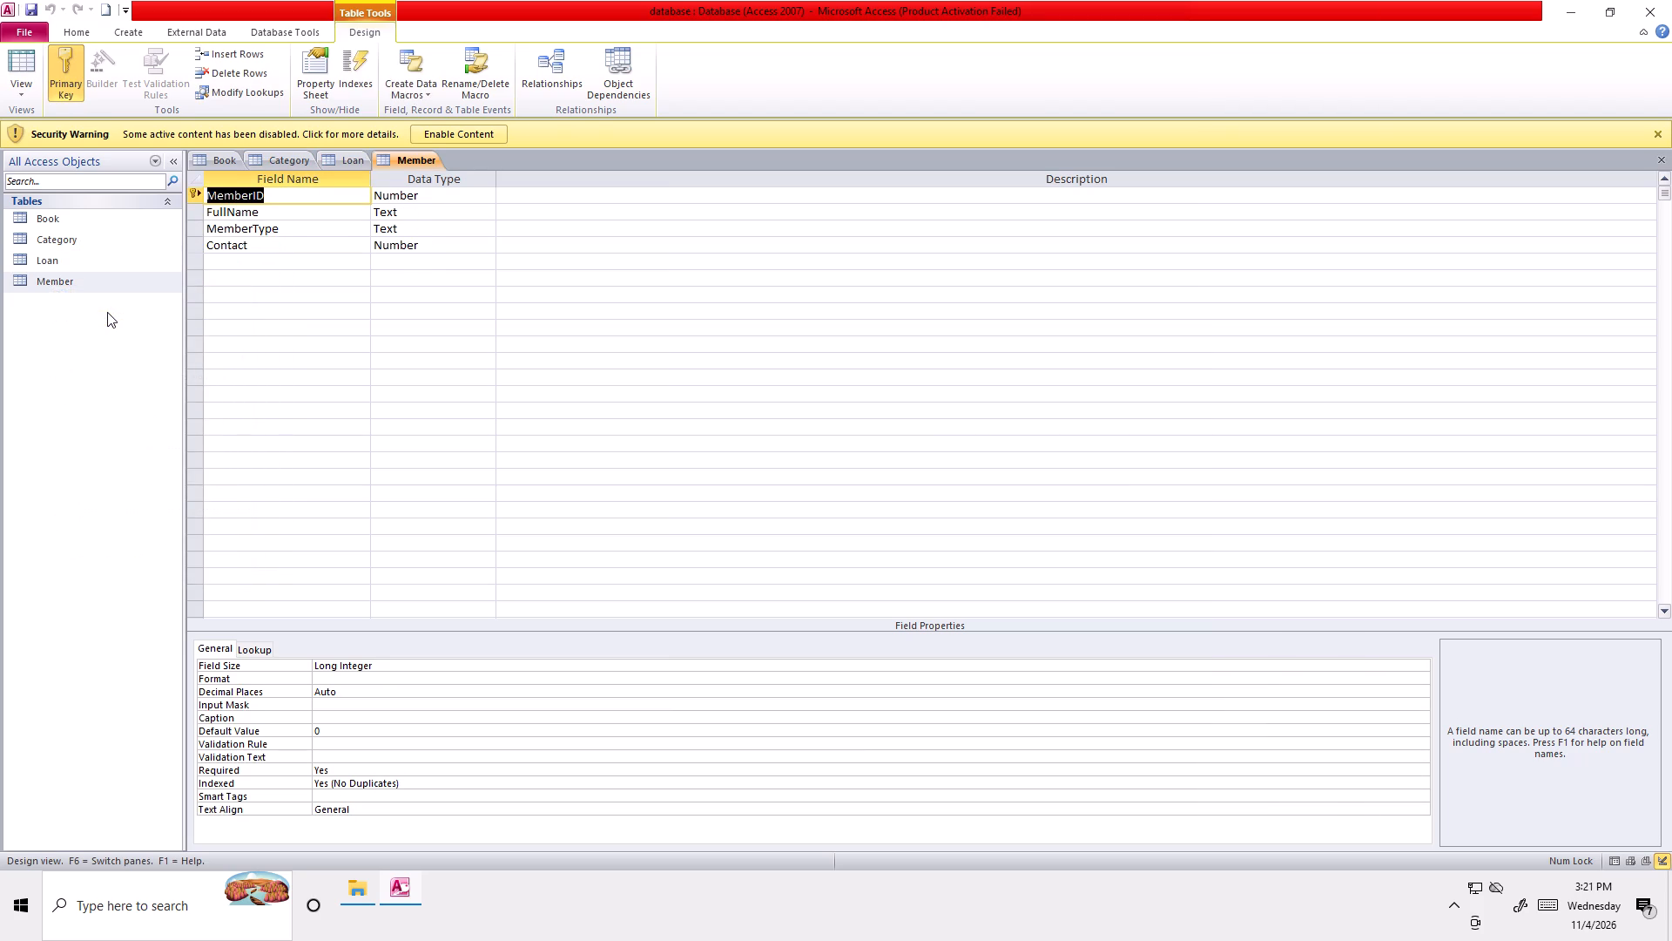
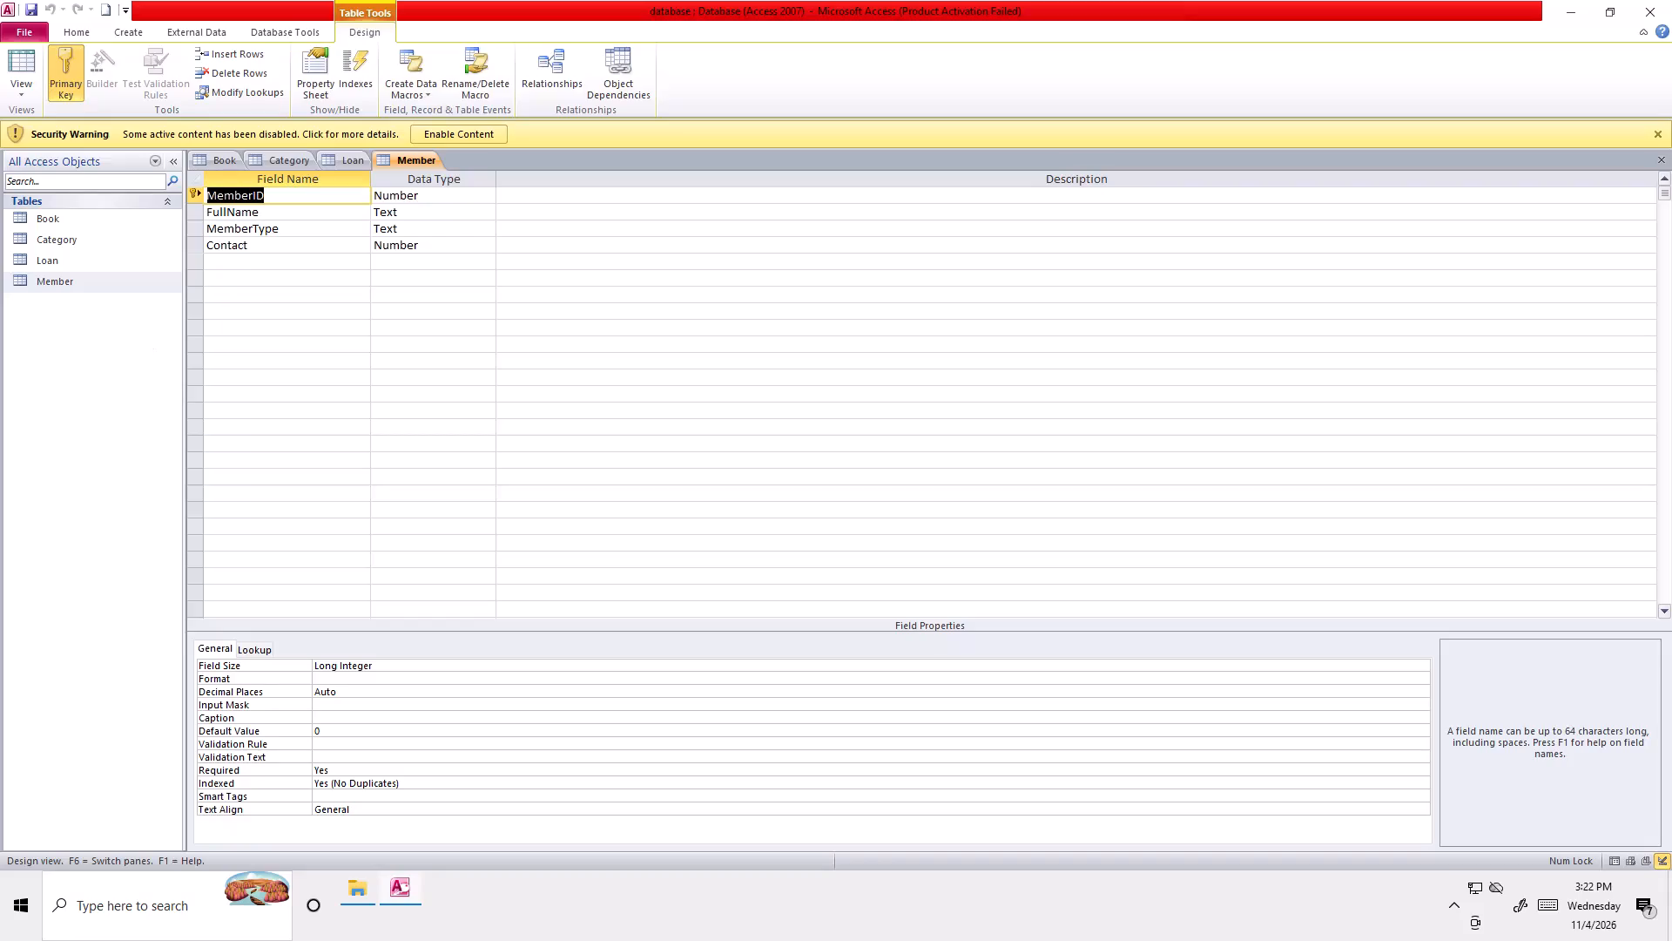
Set the Input Mask of the Member table's Contact field to ##########.
click(243, 242)
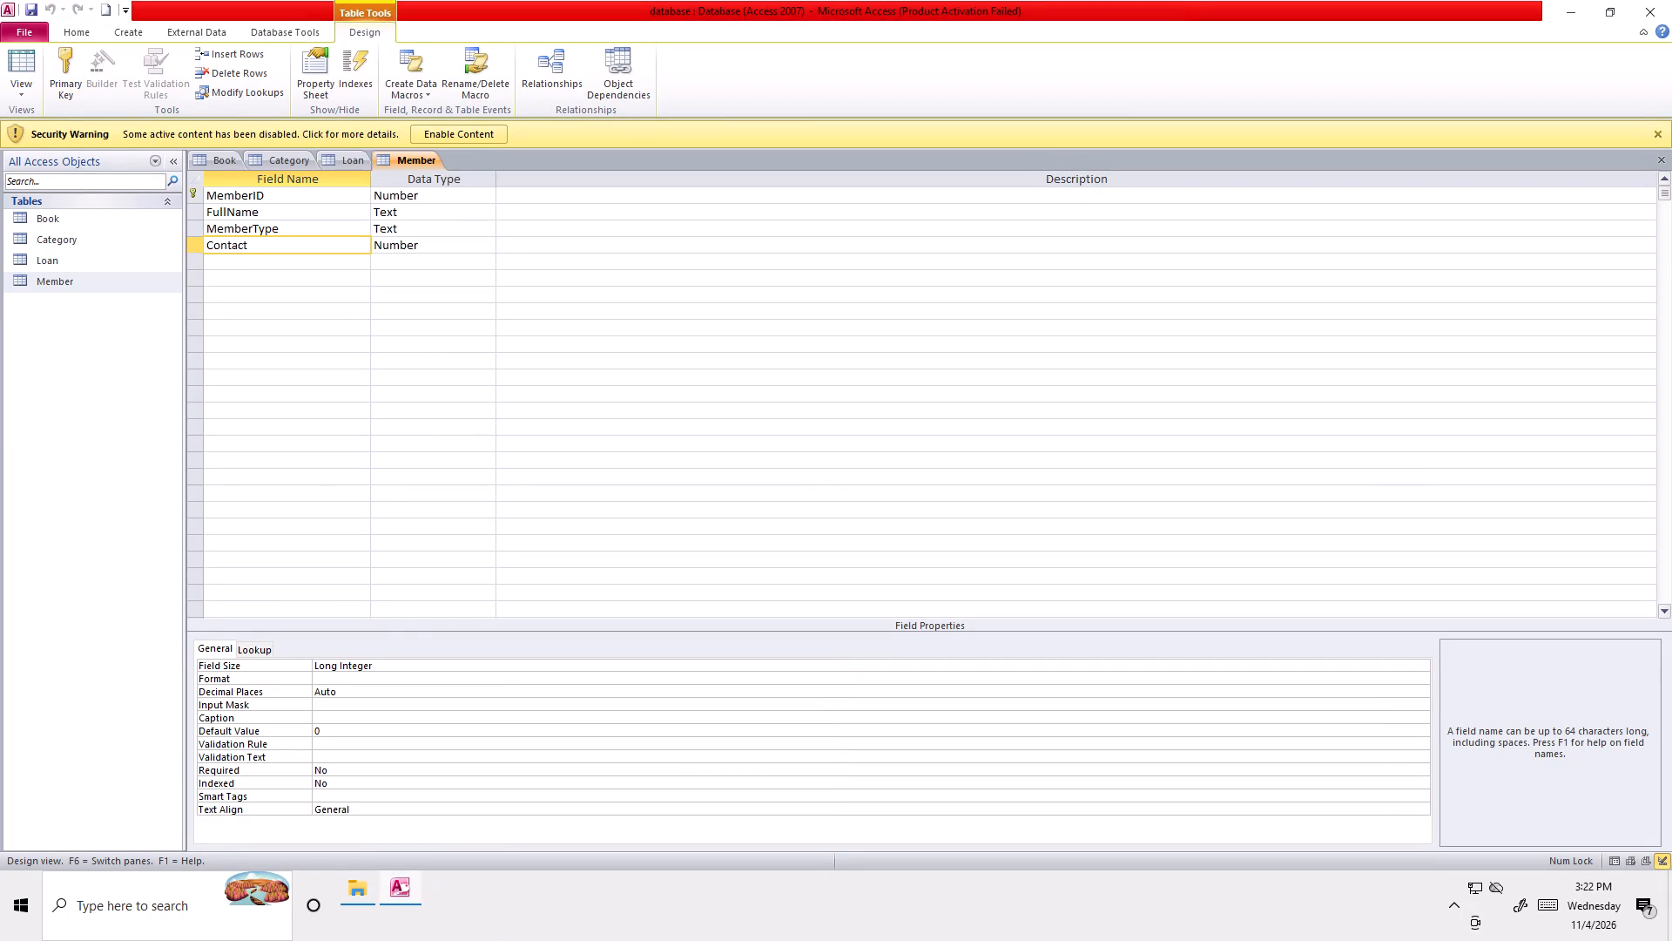
click(316, 702)
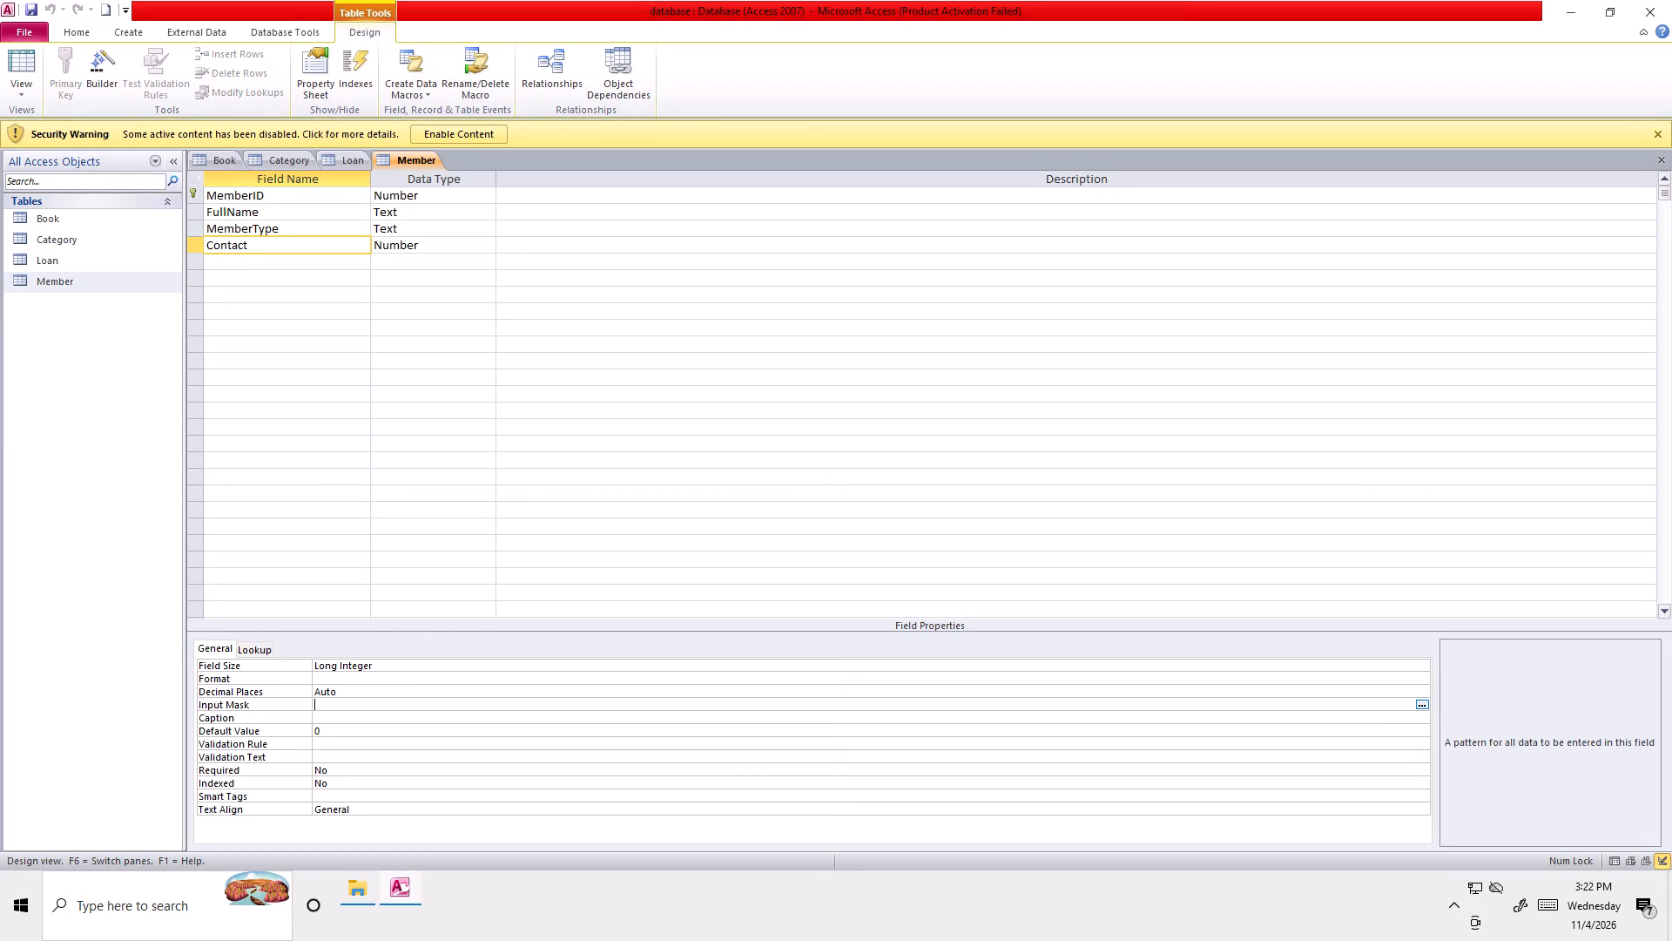
text(##########)
In the Book table's design, set the Default Value of the CopiesAvilable field to <=1.
right_click(66, 214)
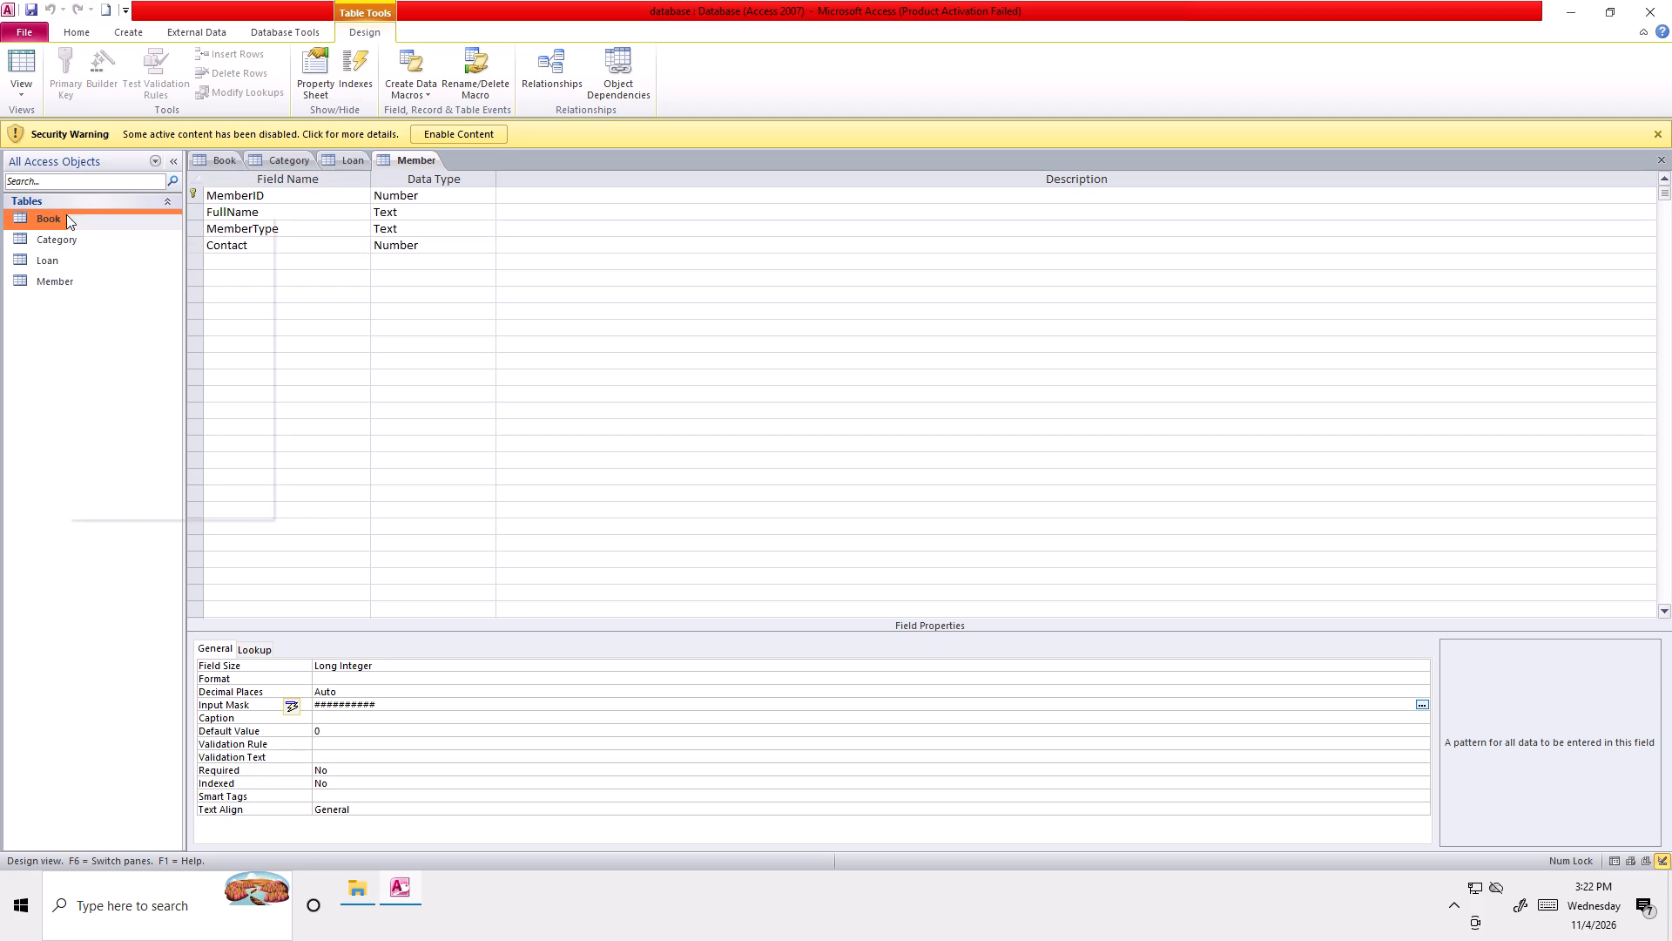
click(102, 240)
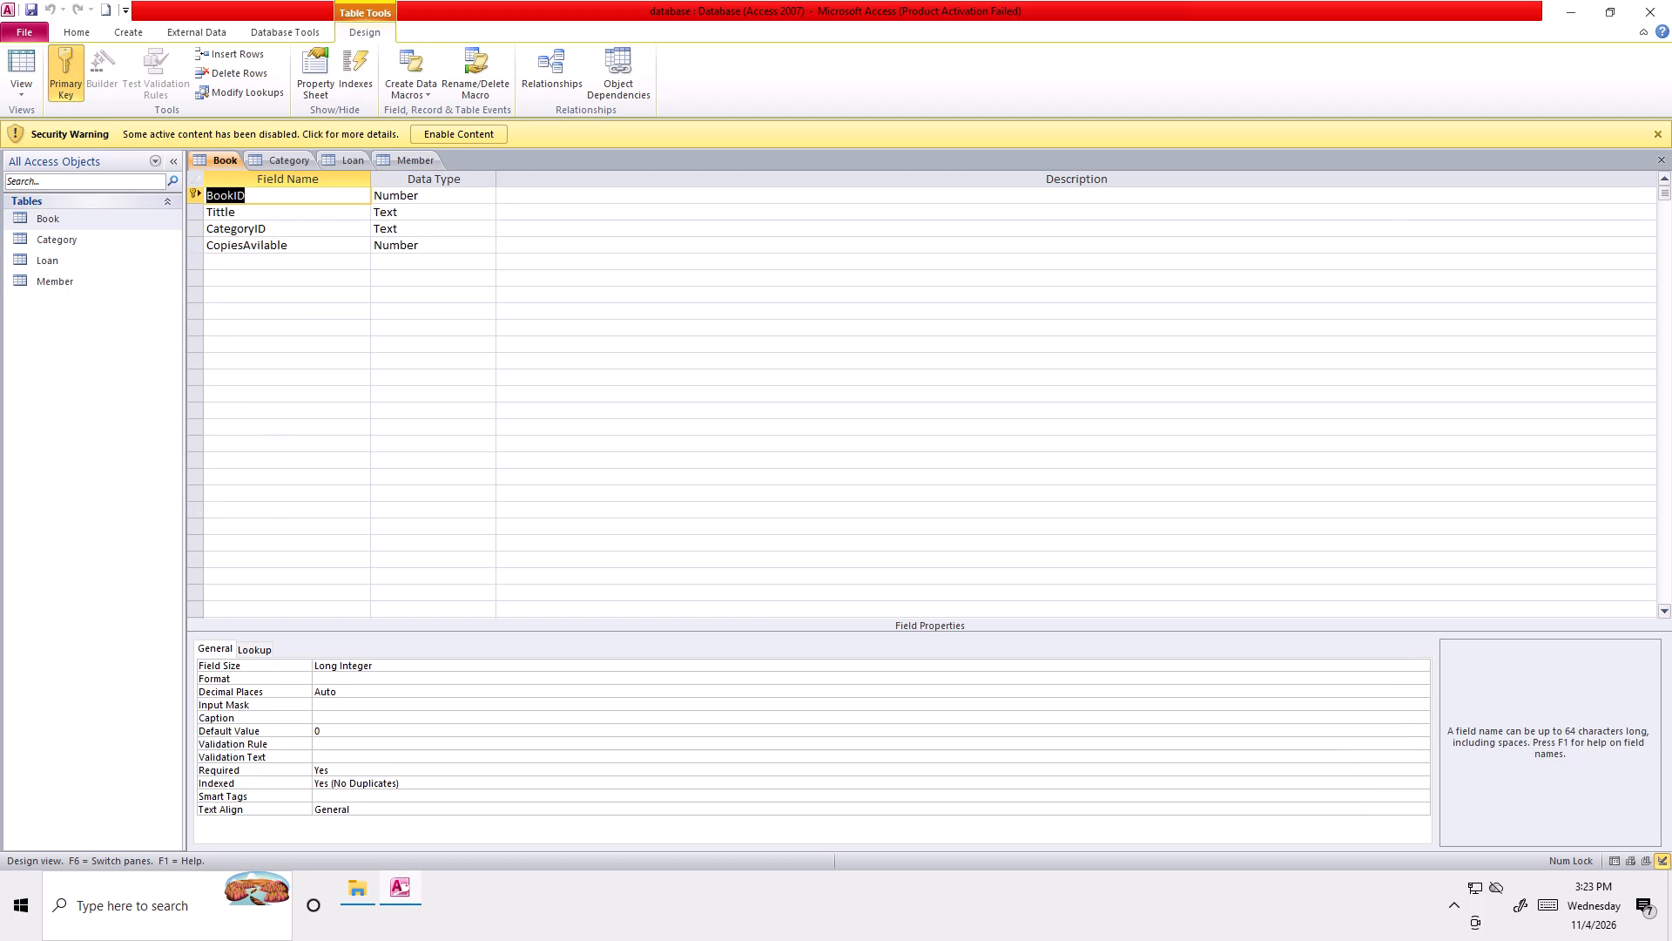
click(255, 244)
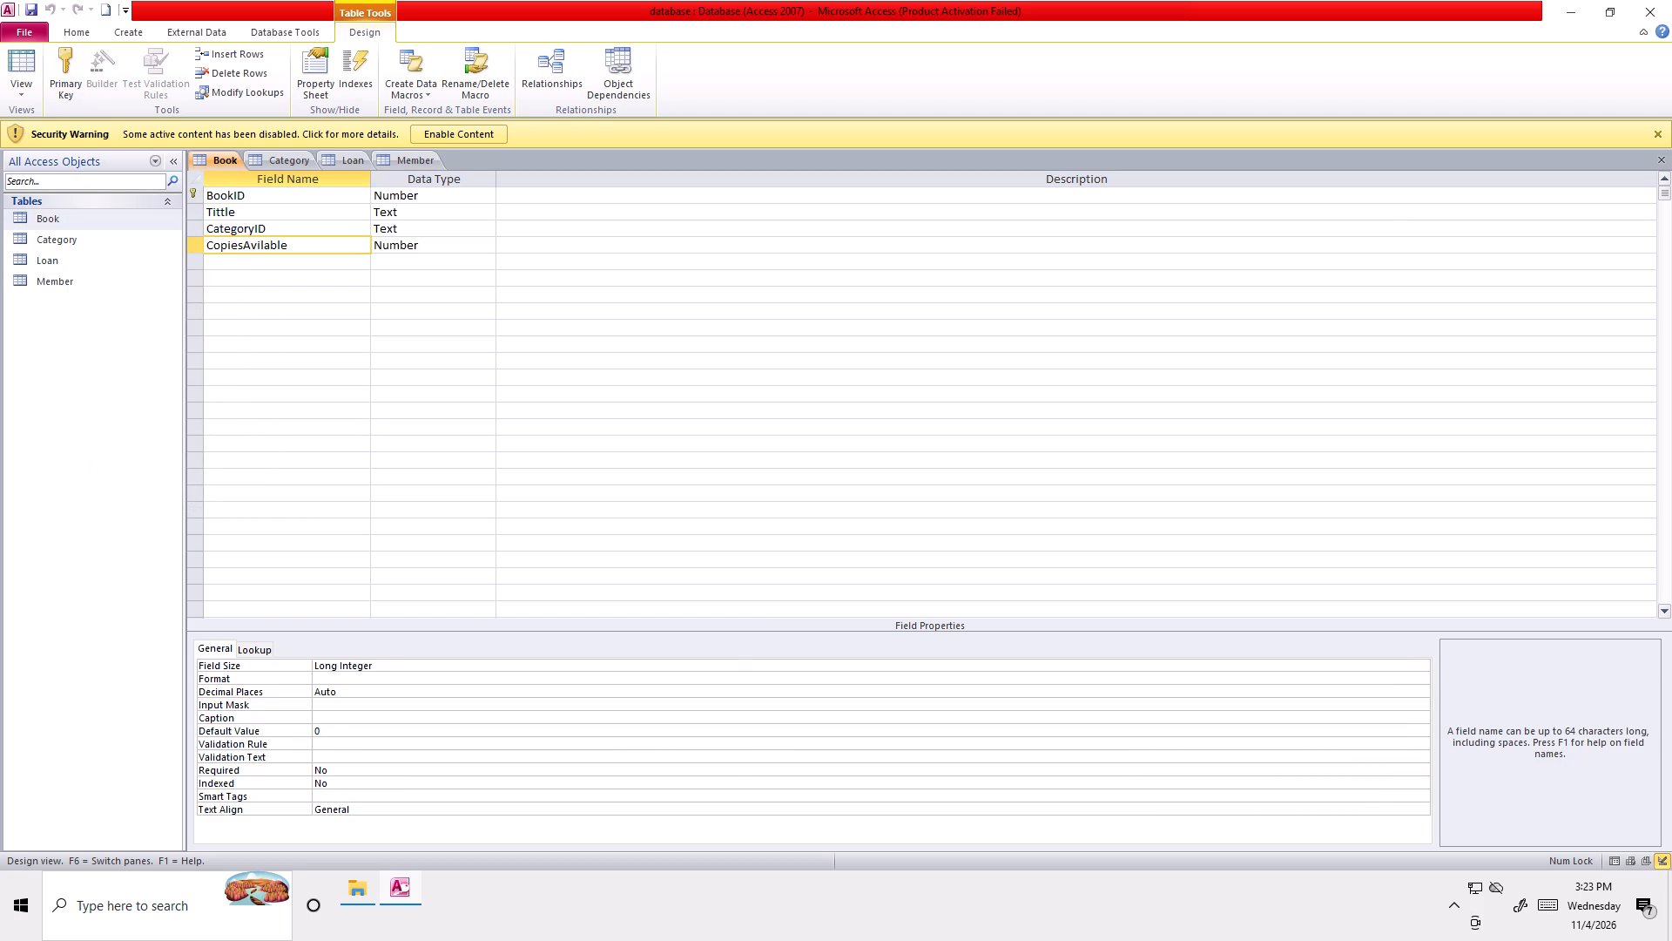
click(323, 731)
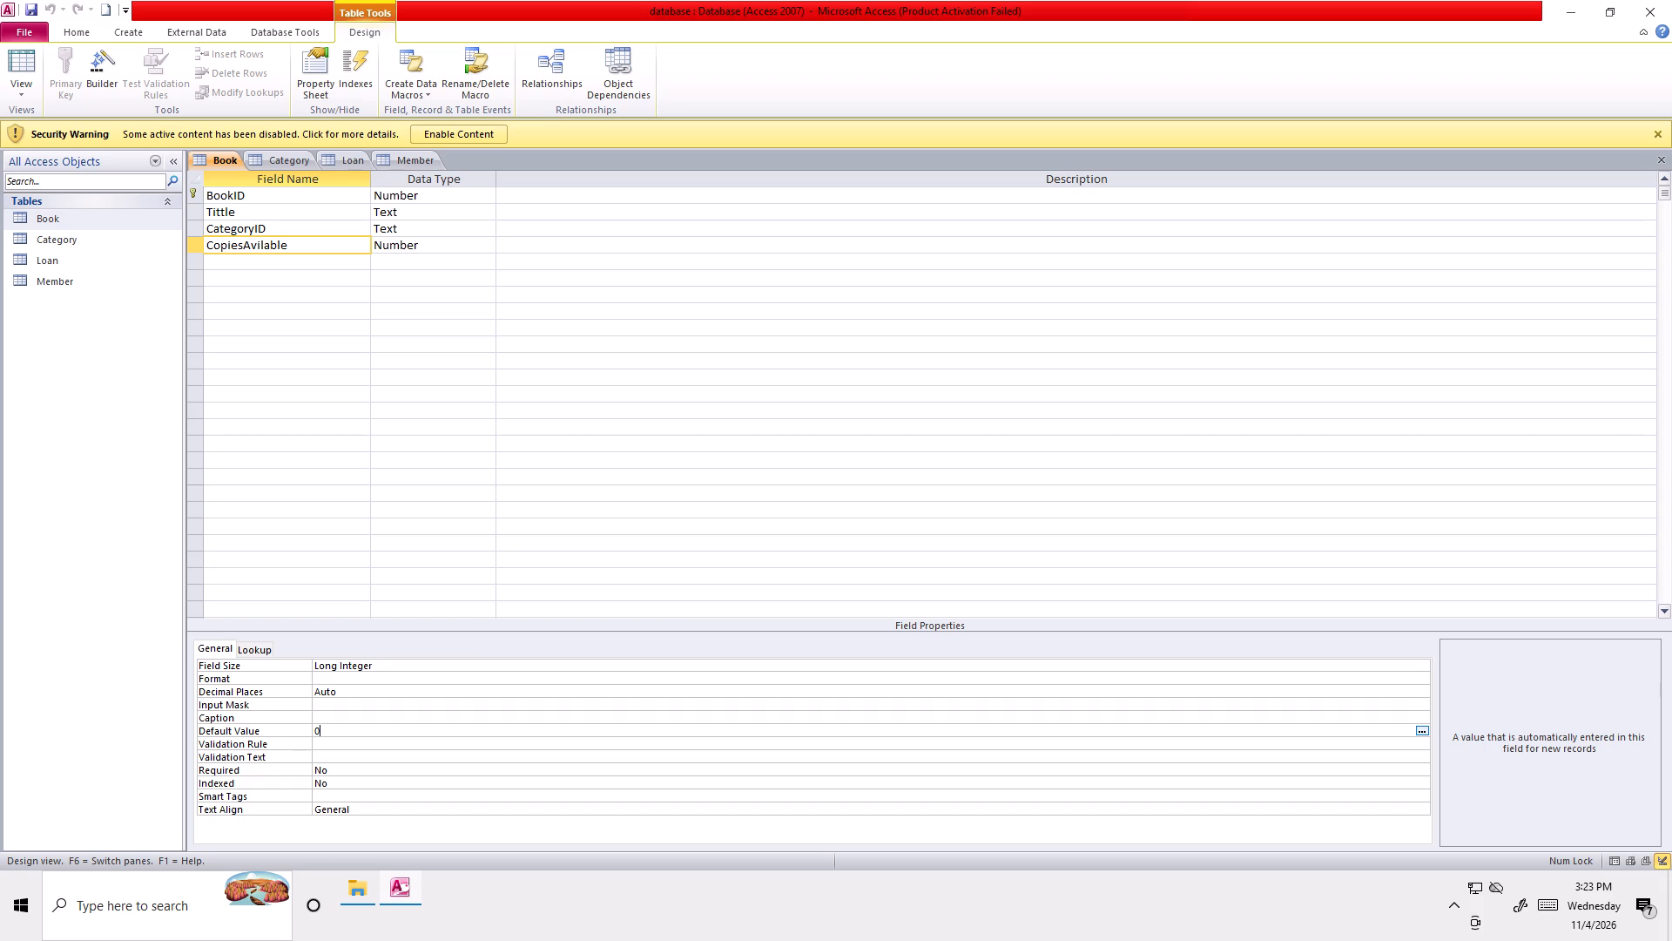
key(BackSpace)
key(shift+less)
key(equal)
key(1)
Examine the Category and Loan tables in Design View, including the DateReturned field, and save the Loan table.
right_click(51, 233)
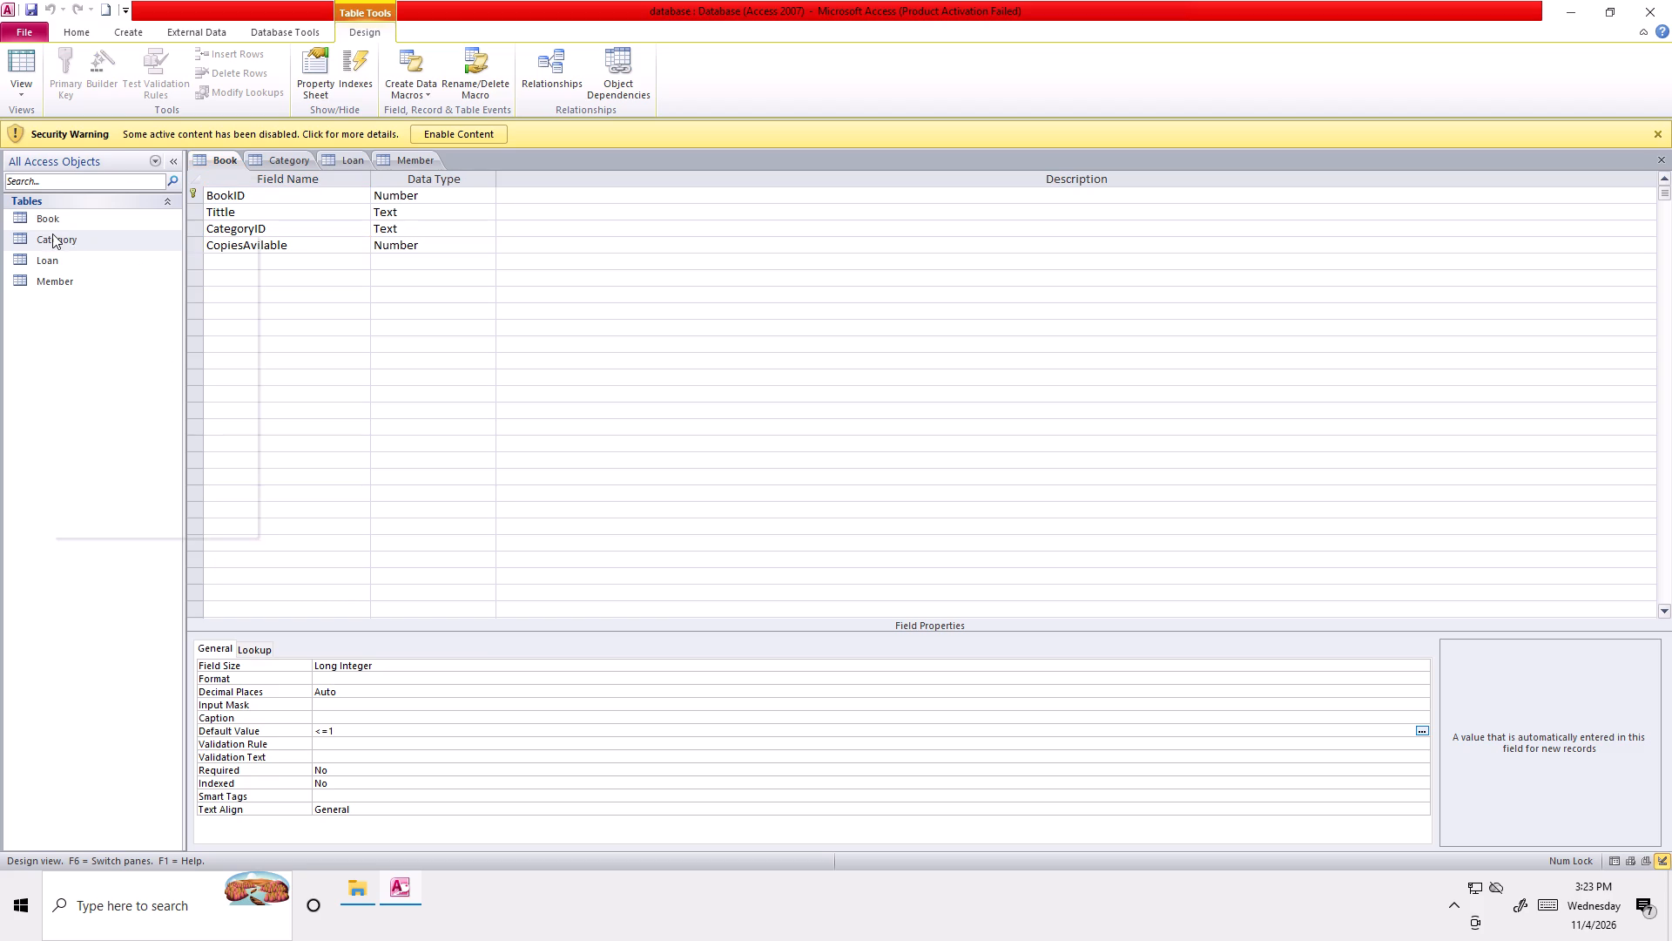
click(104, 261)
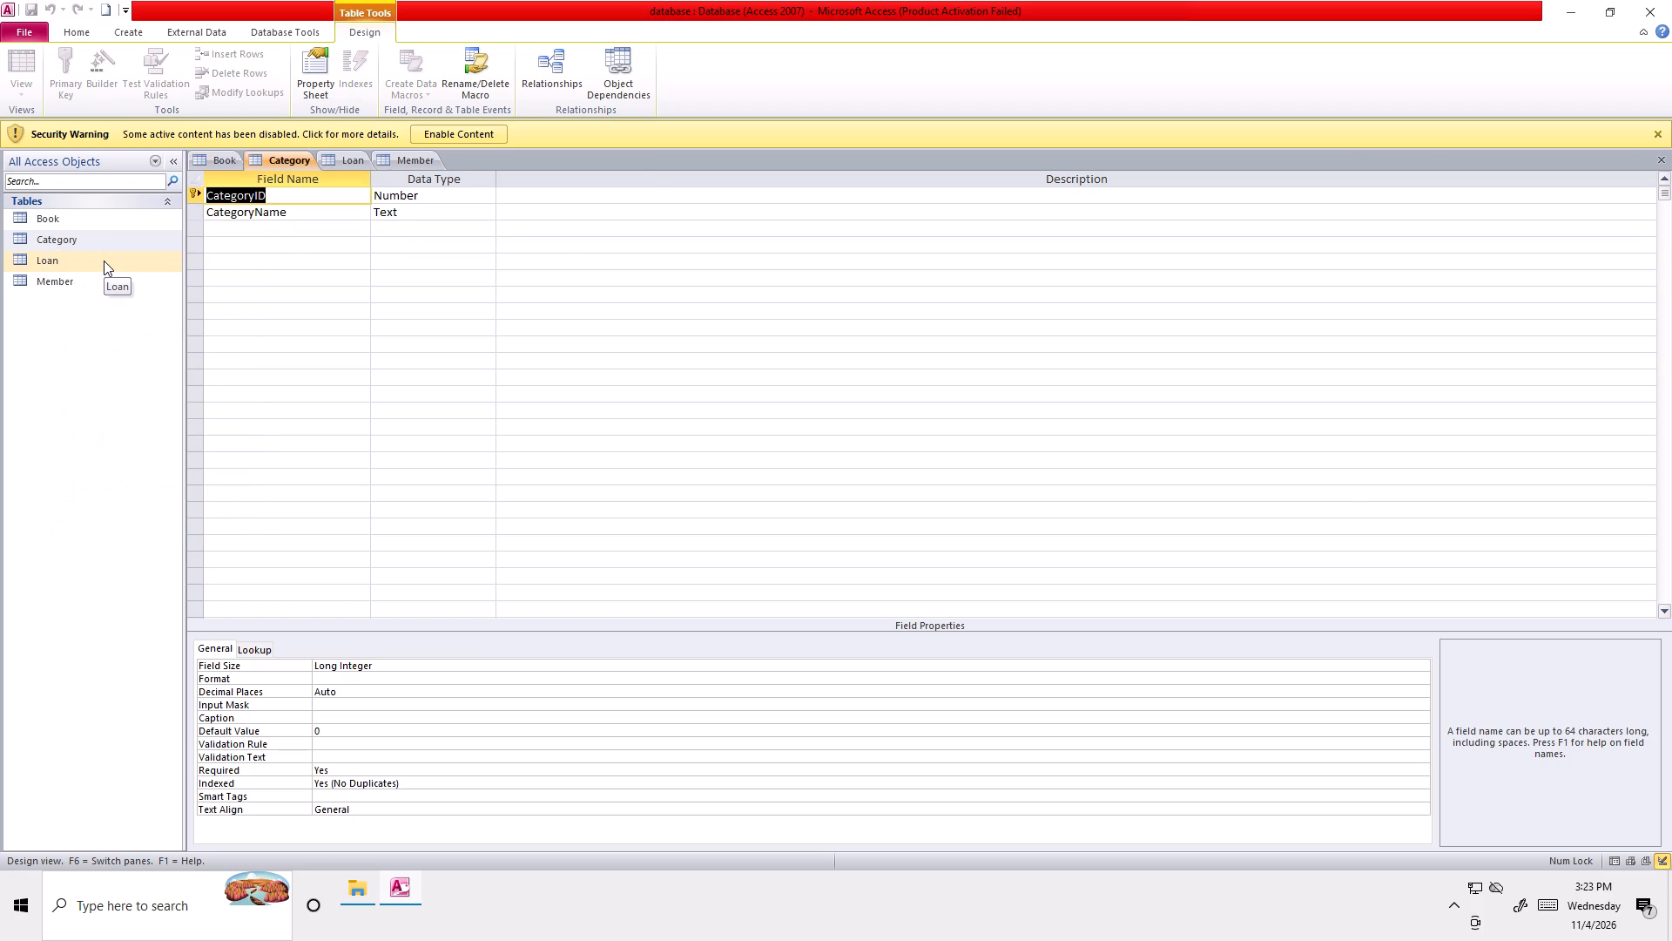
right_click(45, 258)
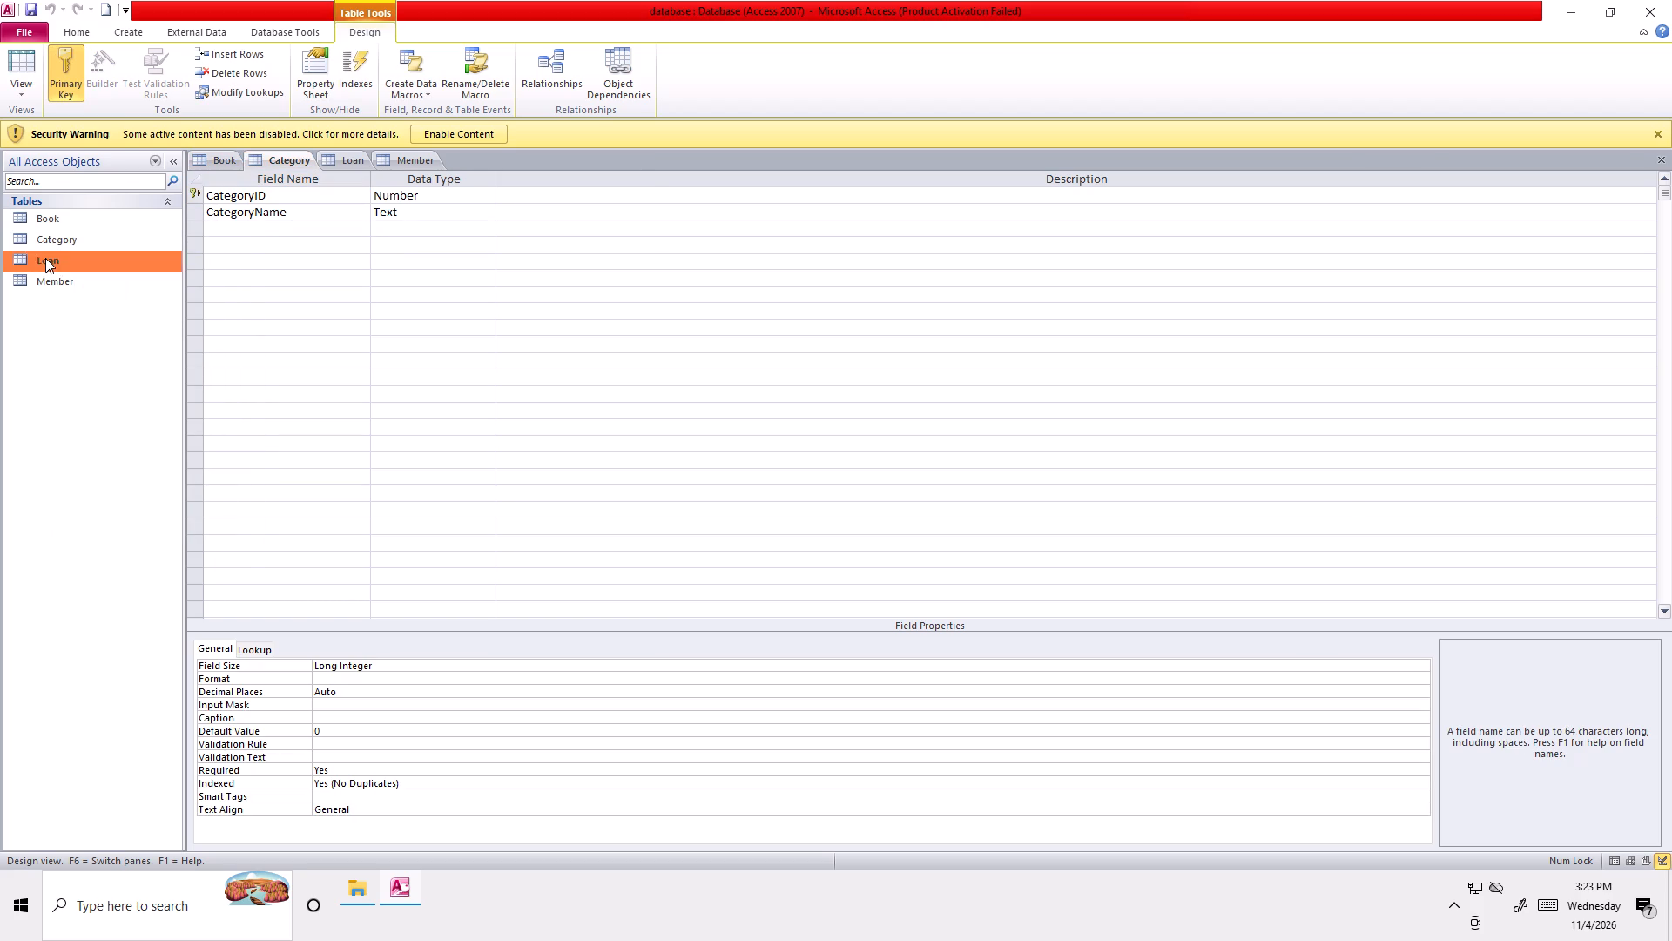
click(88, 285)
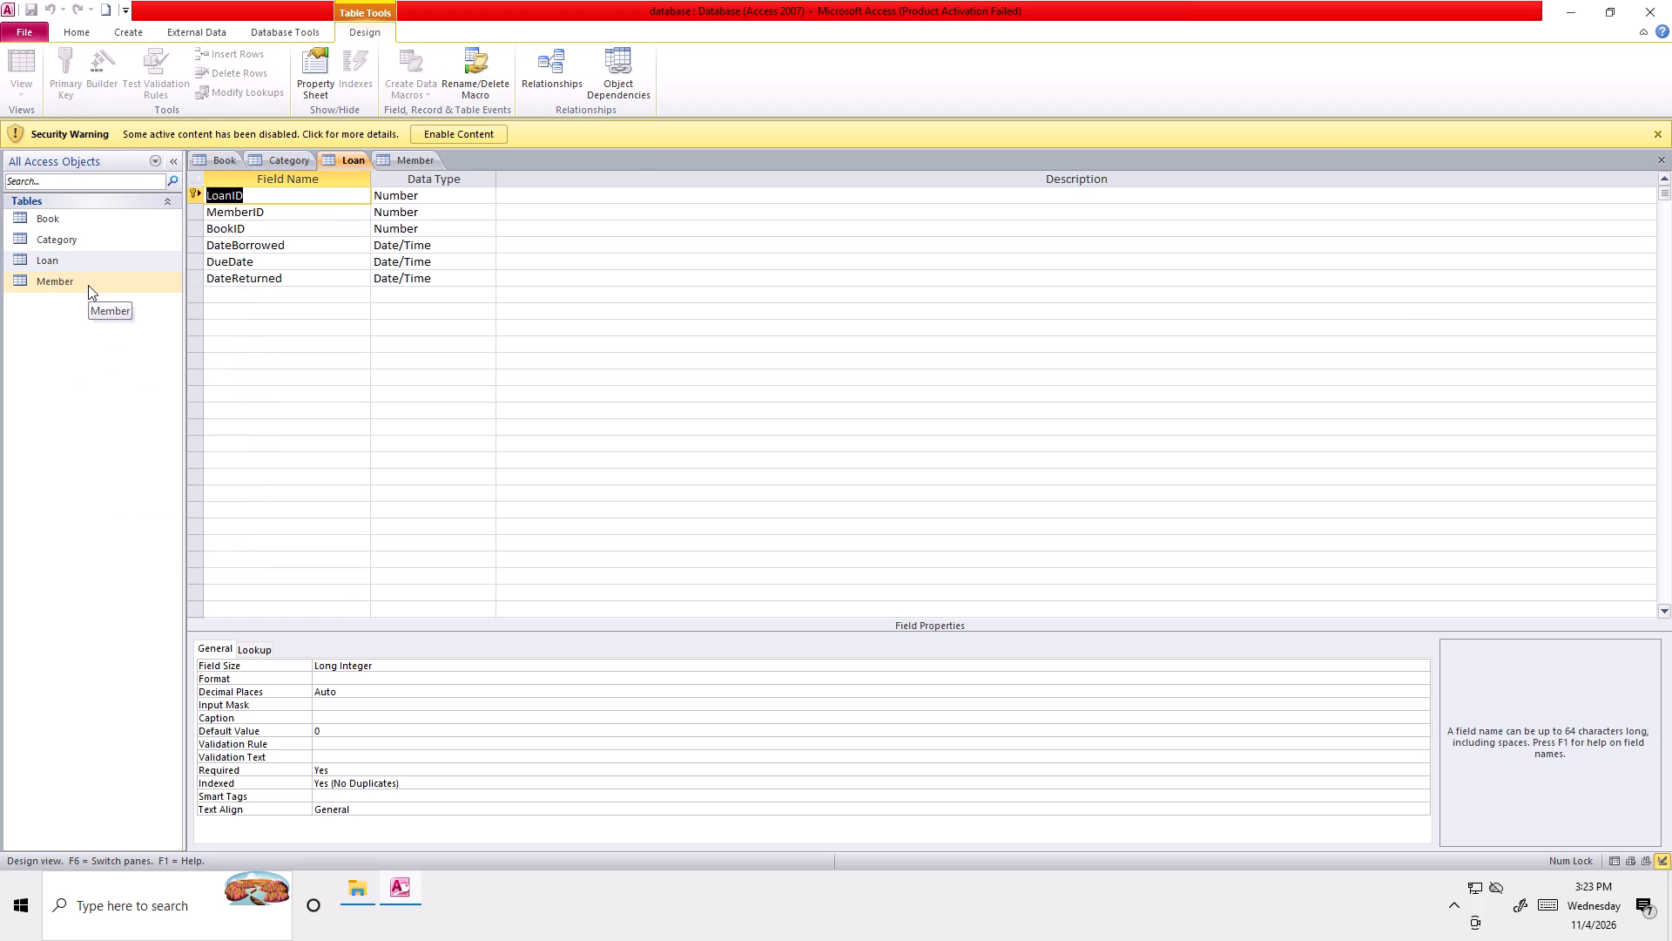
click(279, 278)
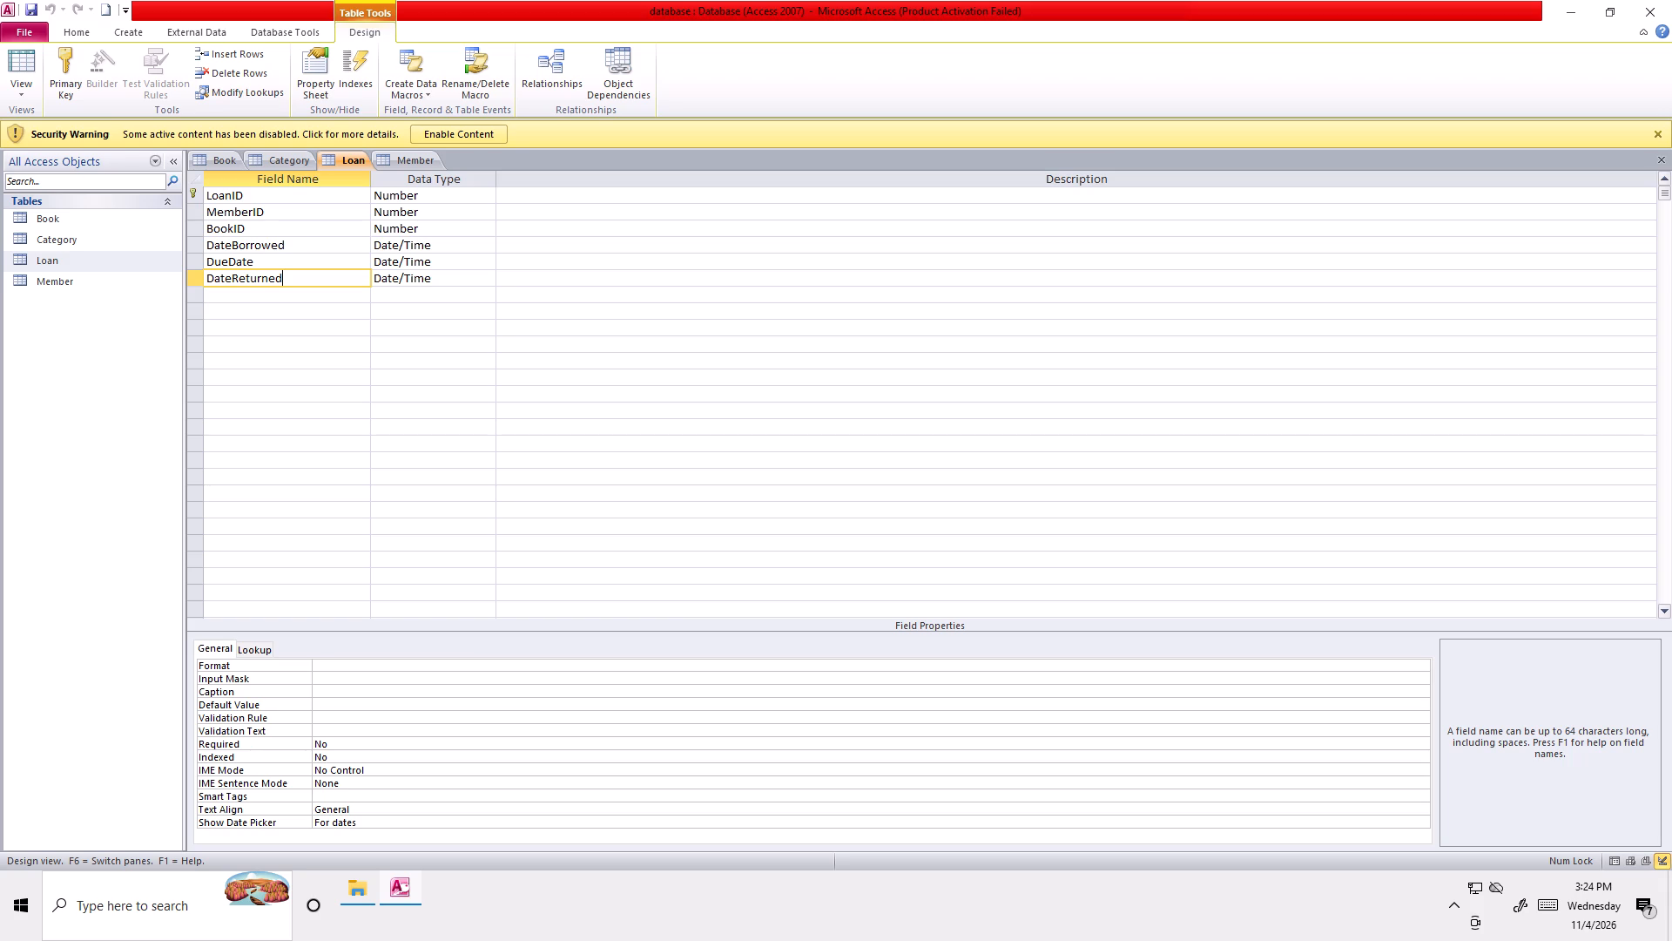
click(285, 375)
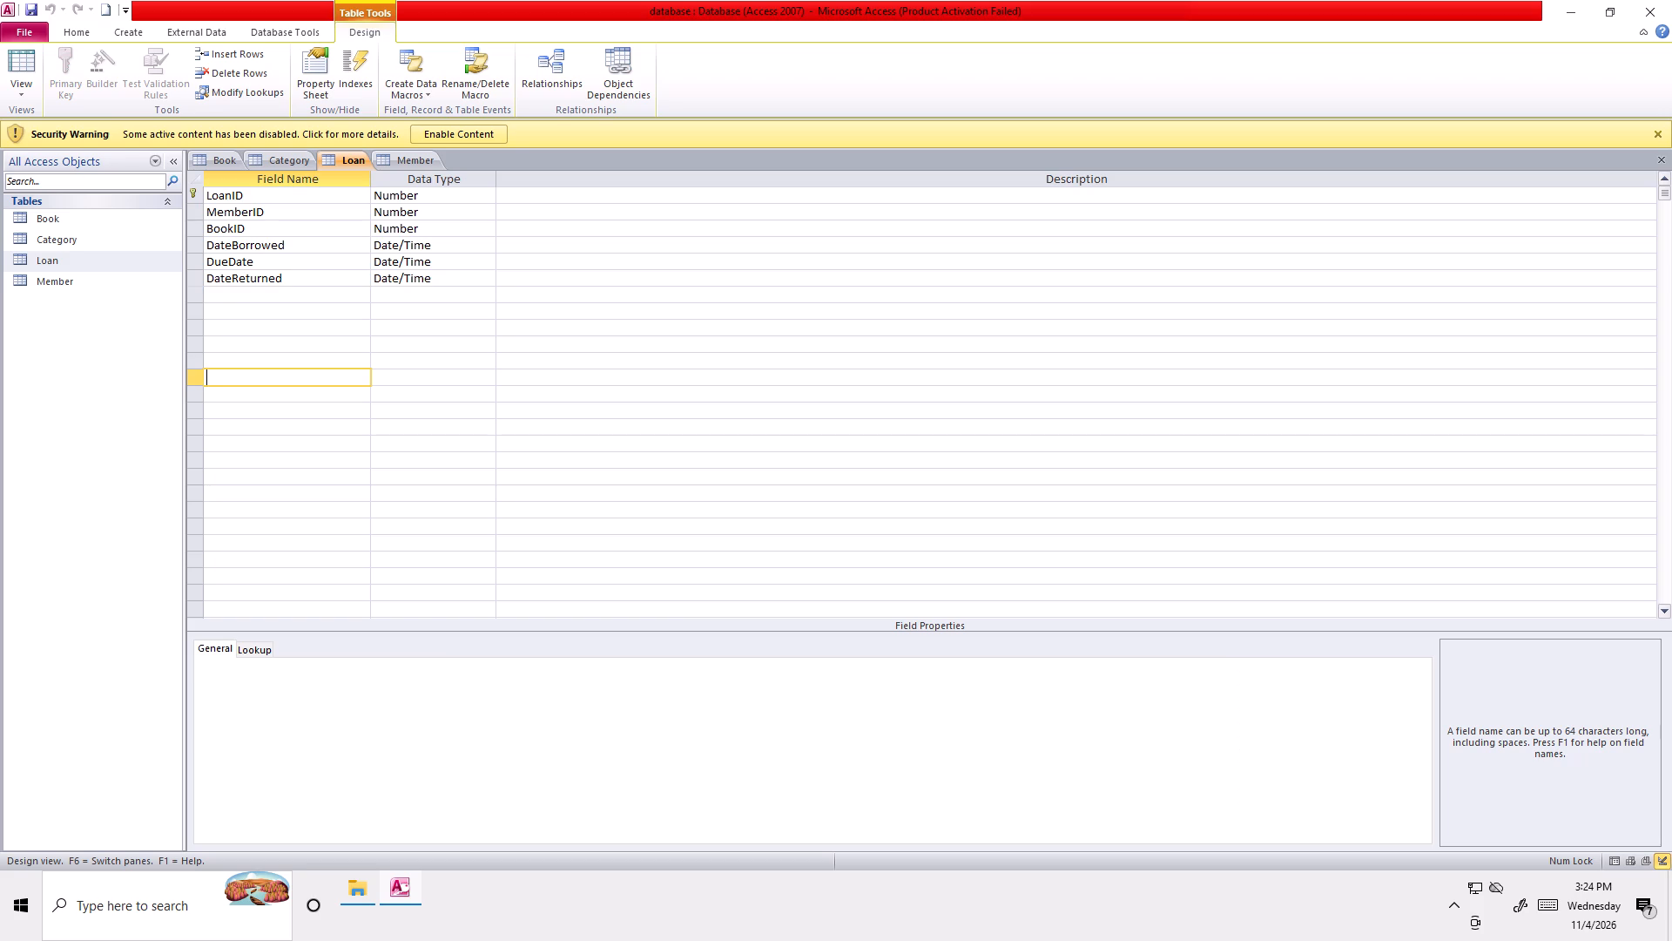
key(ctrl+s)
Open the database's Relationships diagram to view the table links and save its layout.
click(293, 25)
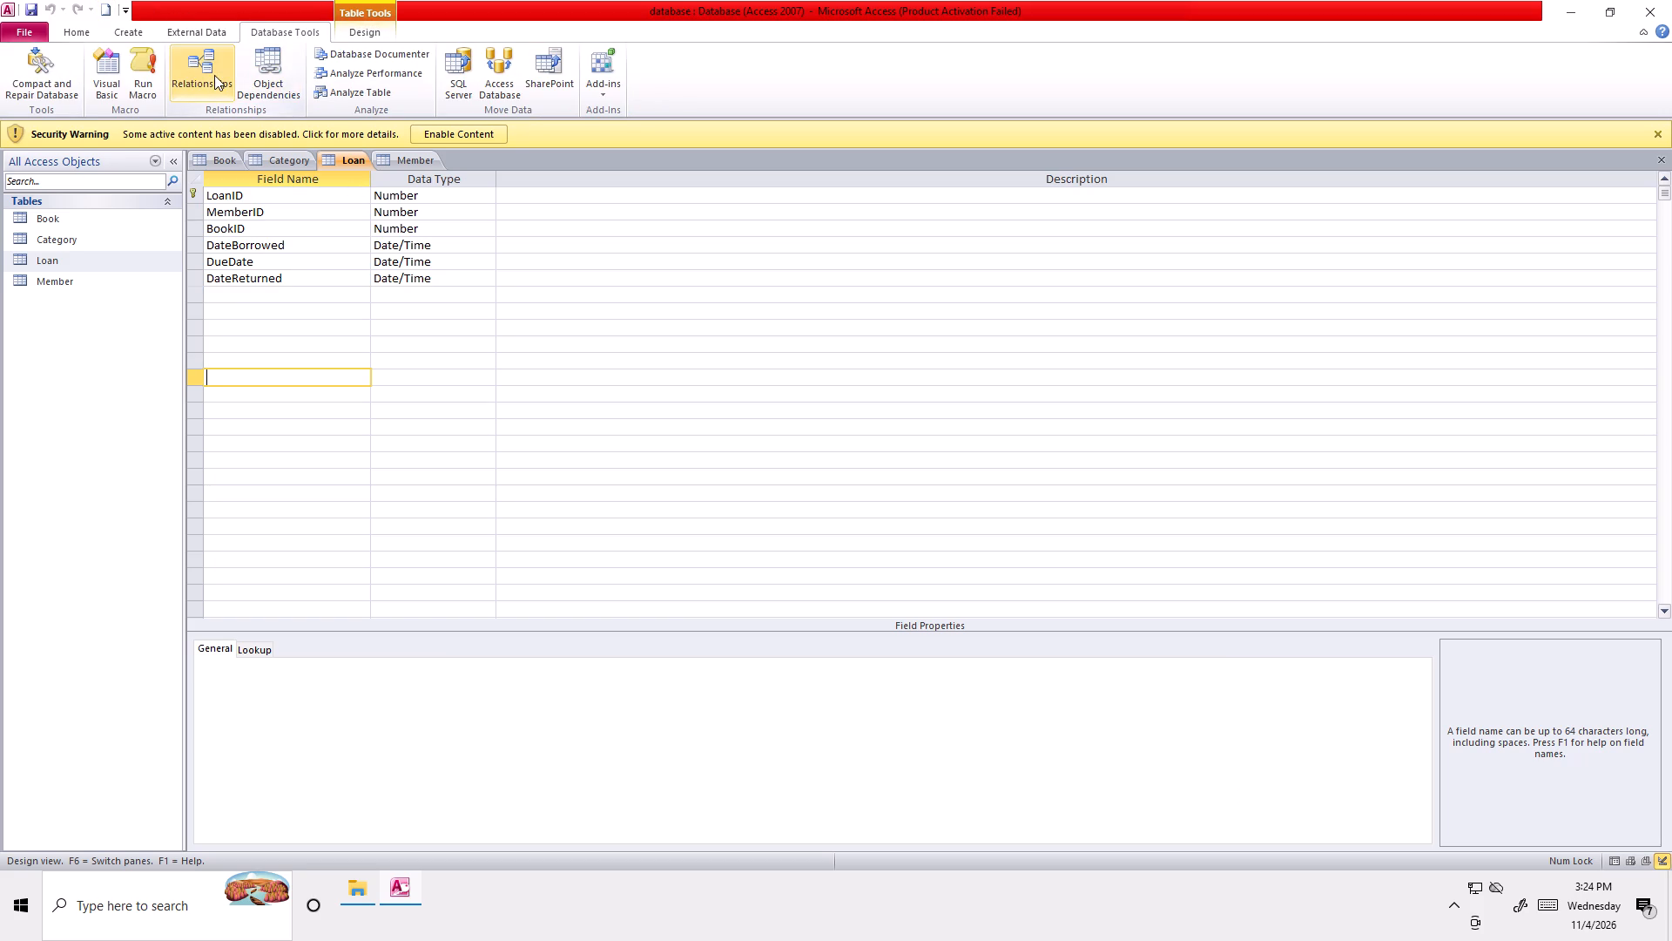
click(211, 75)
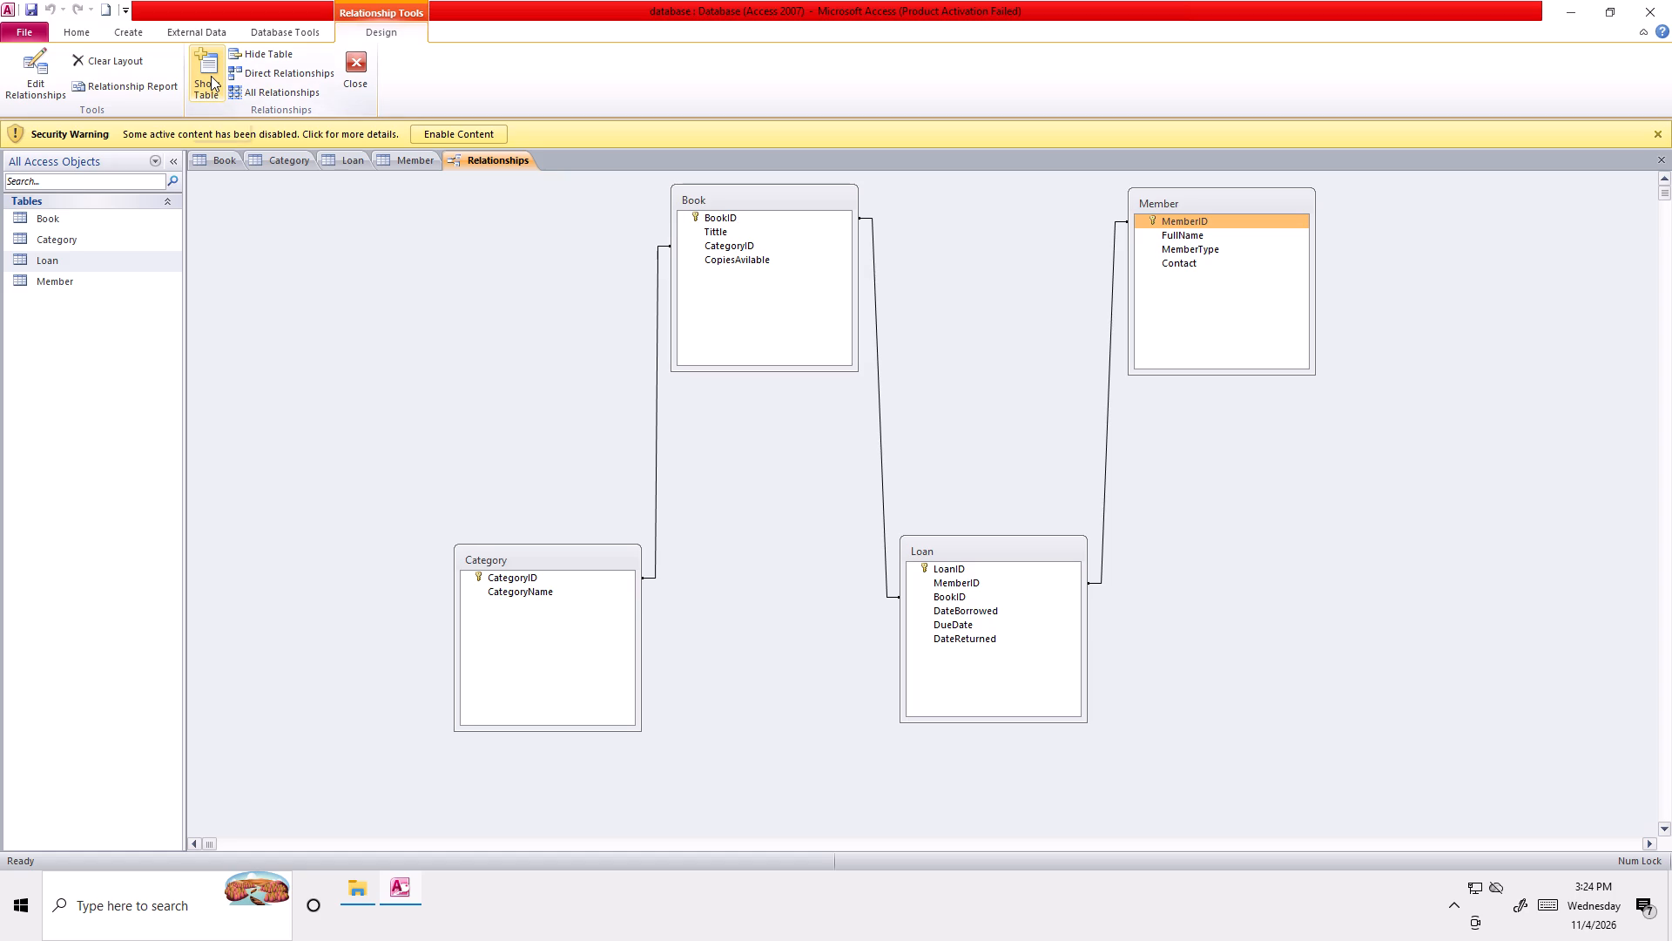
key(ctrl+s)
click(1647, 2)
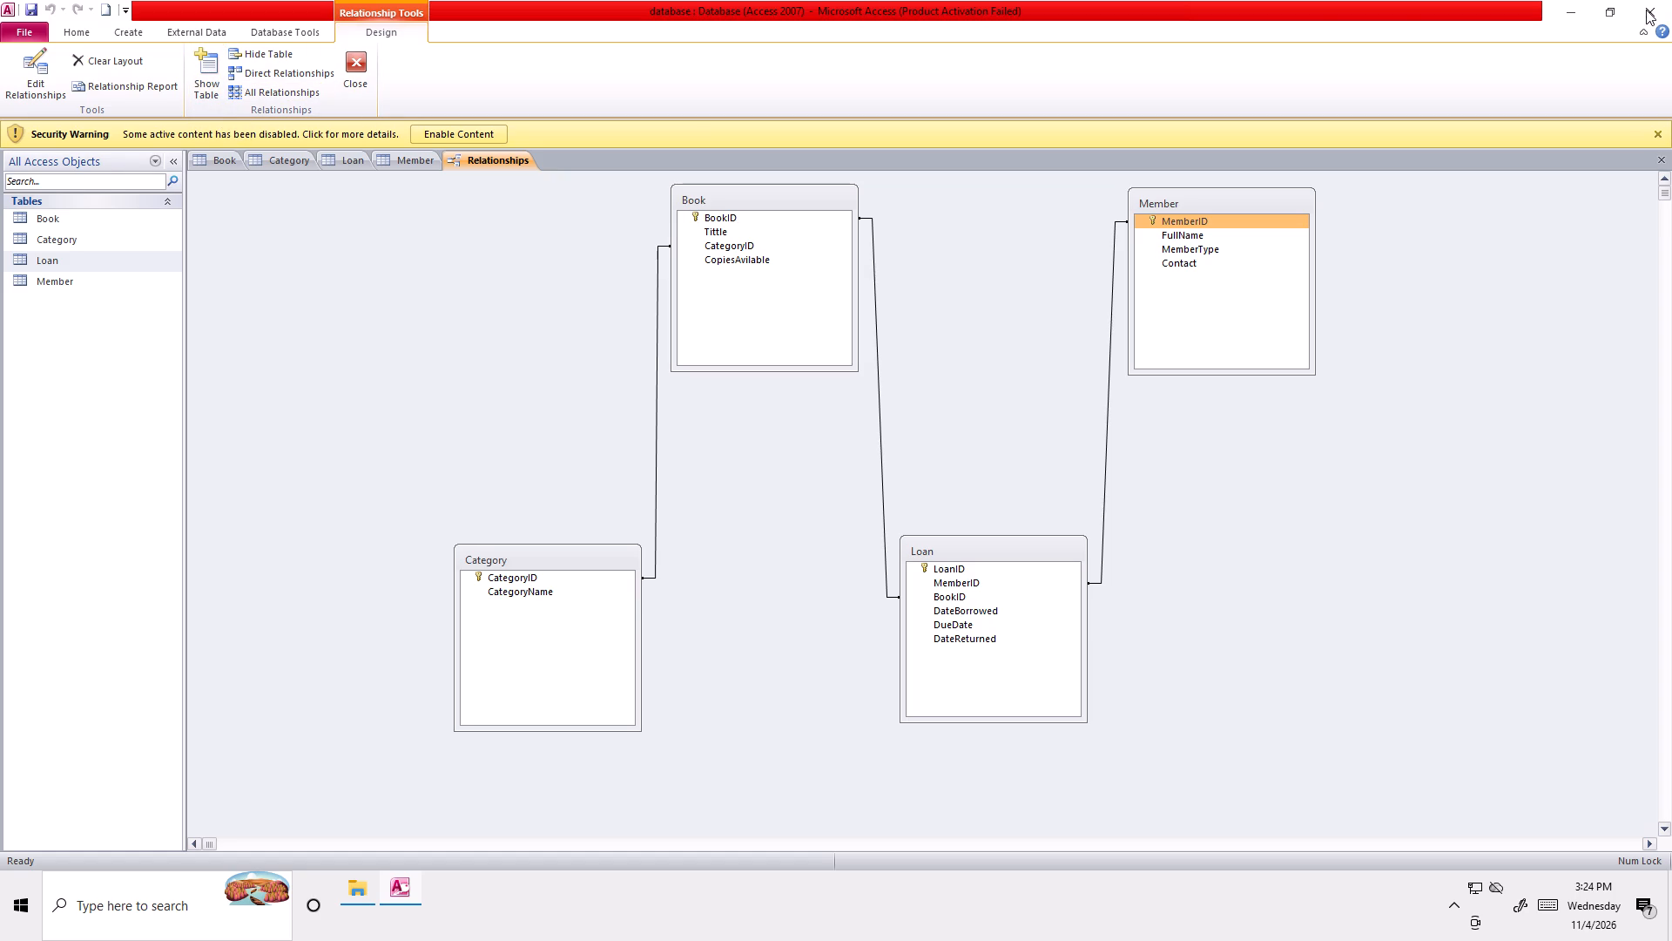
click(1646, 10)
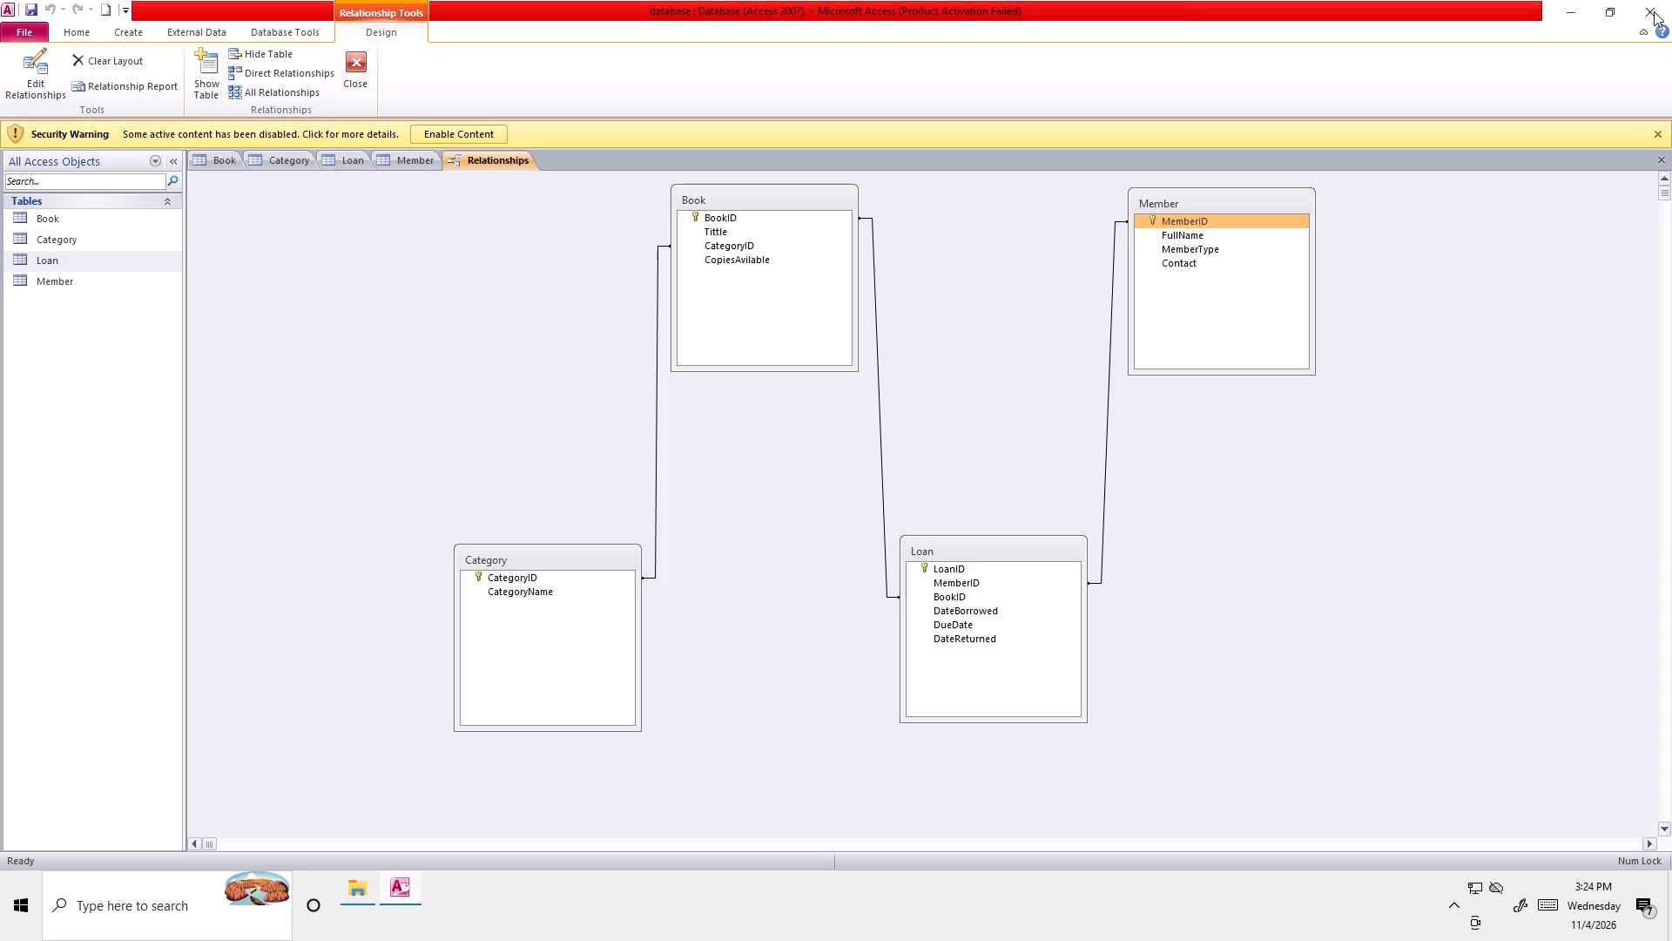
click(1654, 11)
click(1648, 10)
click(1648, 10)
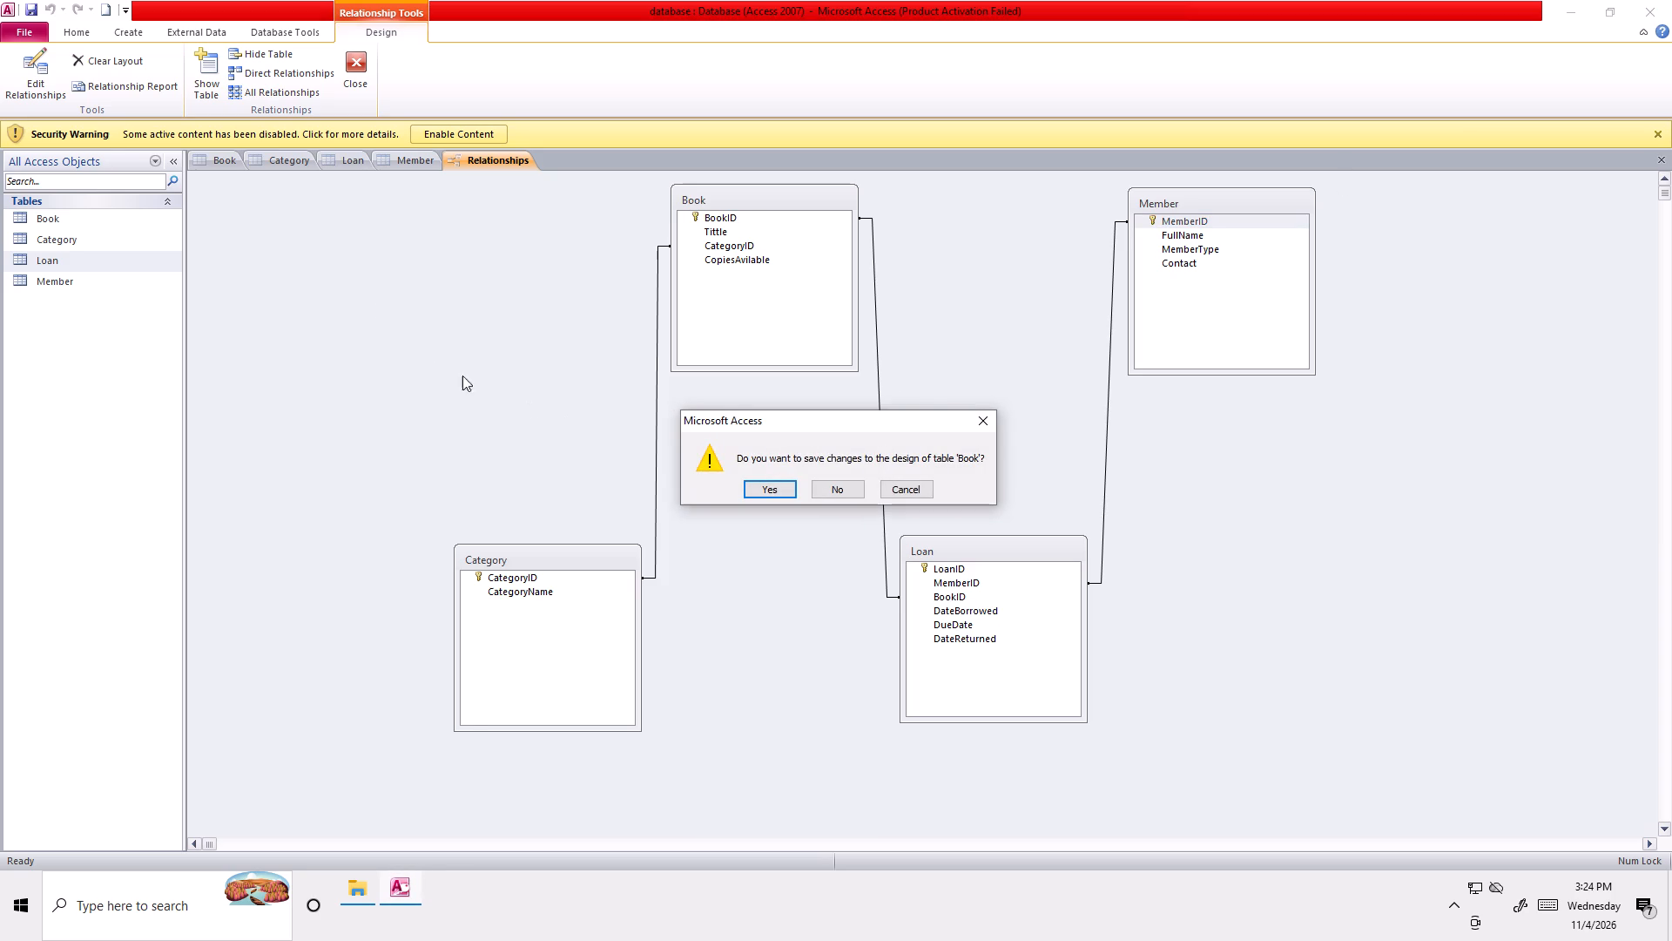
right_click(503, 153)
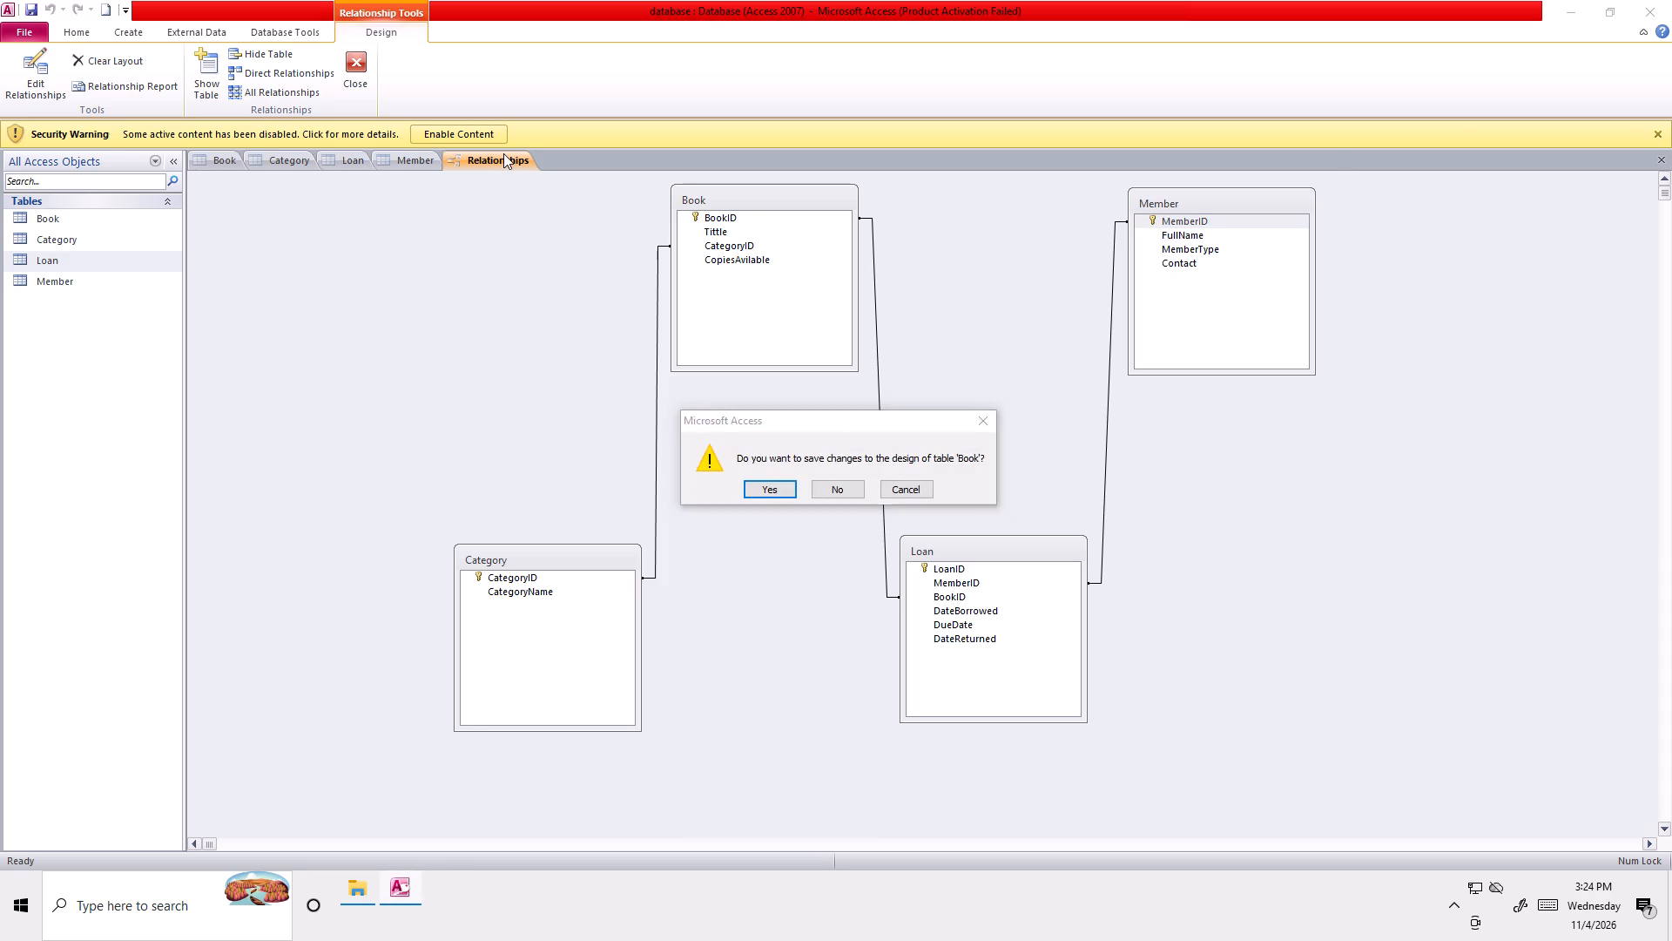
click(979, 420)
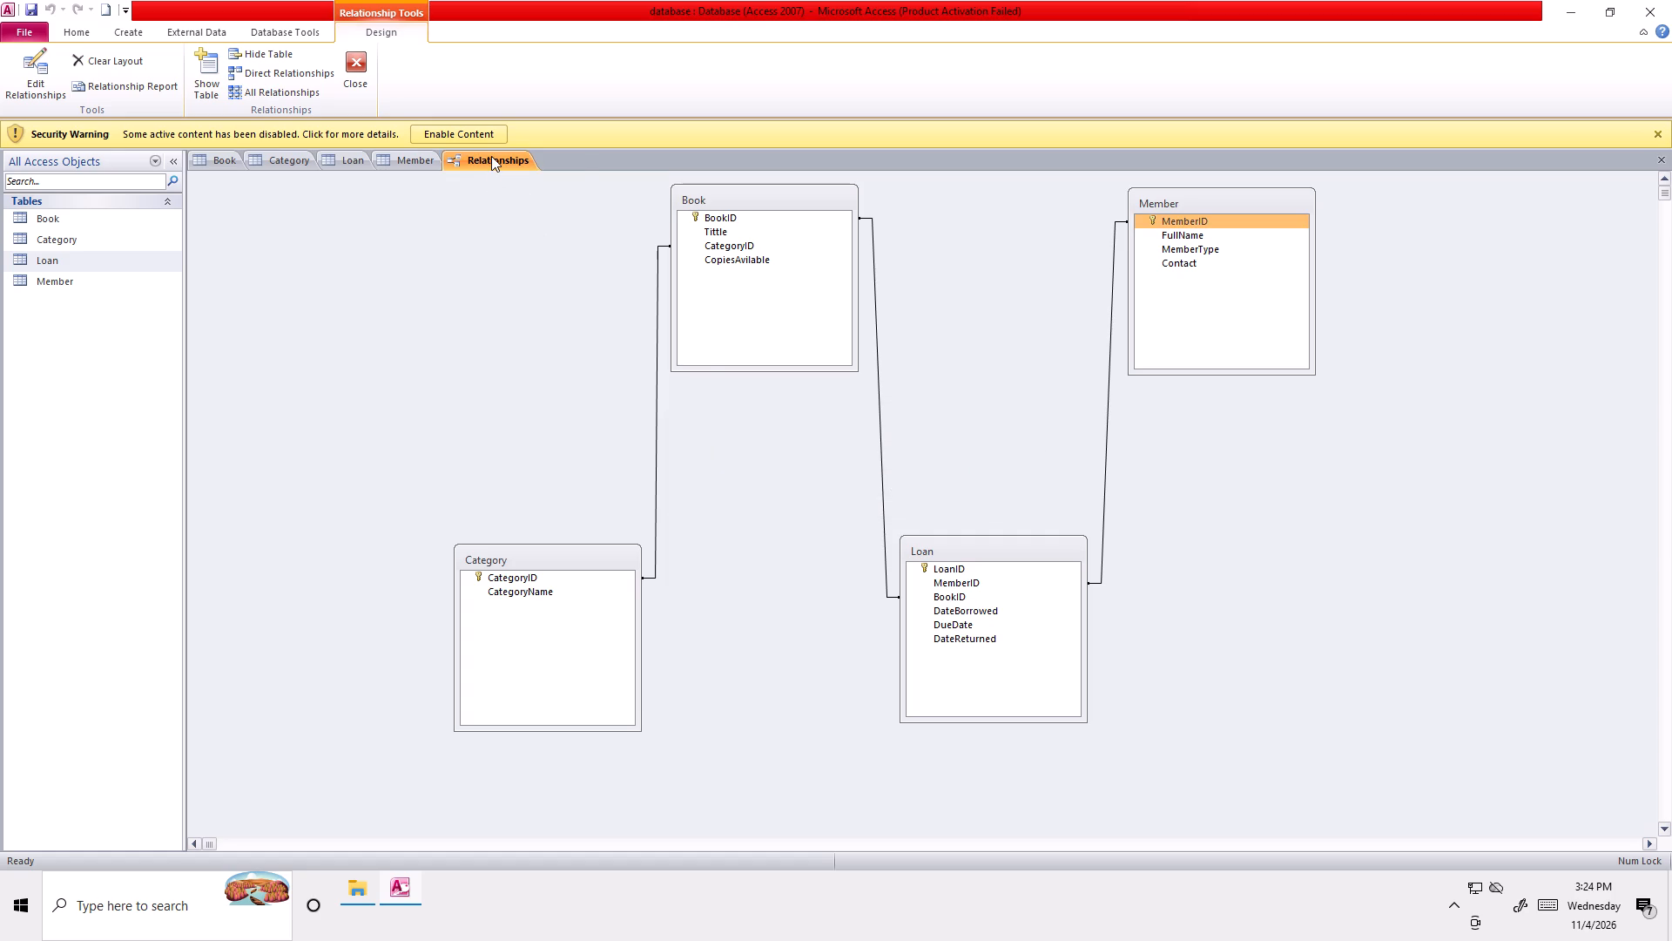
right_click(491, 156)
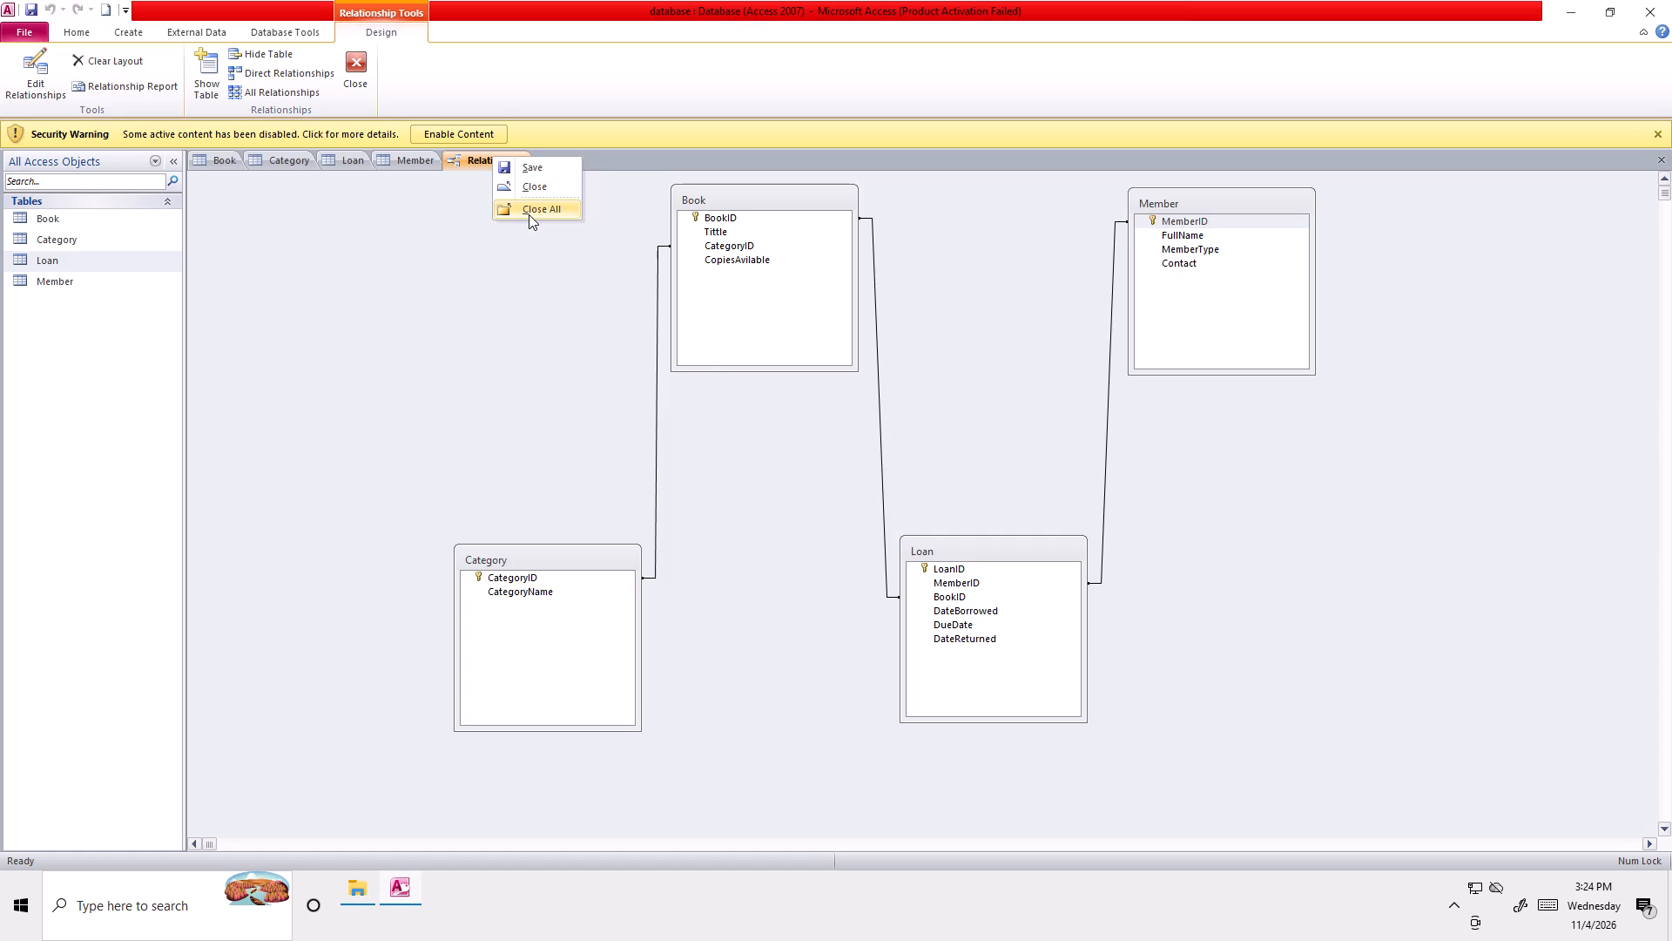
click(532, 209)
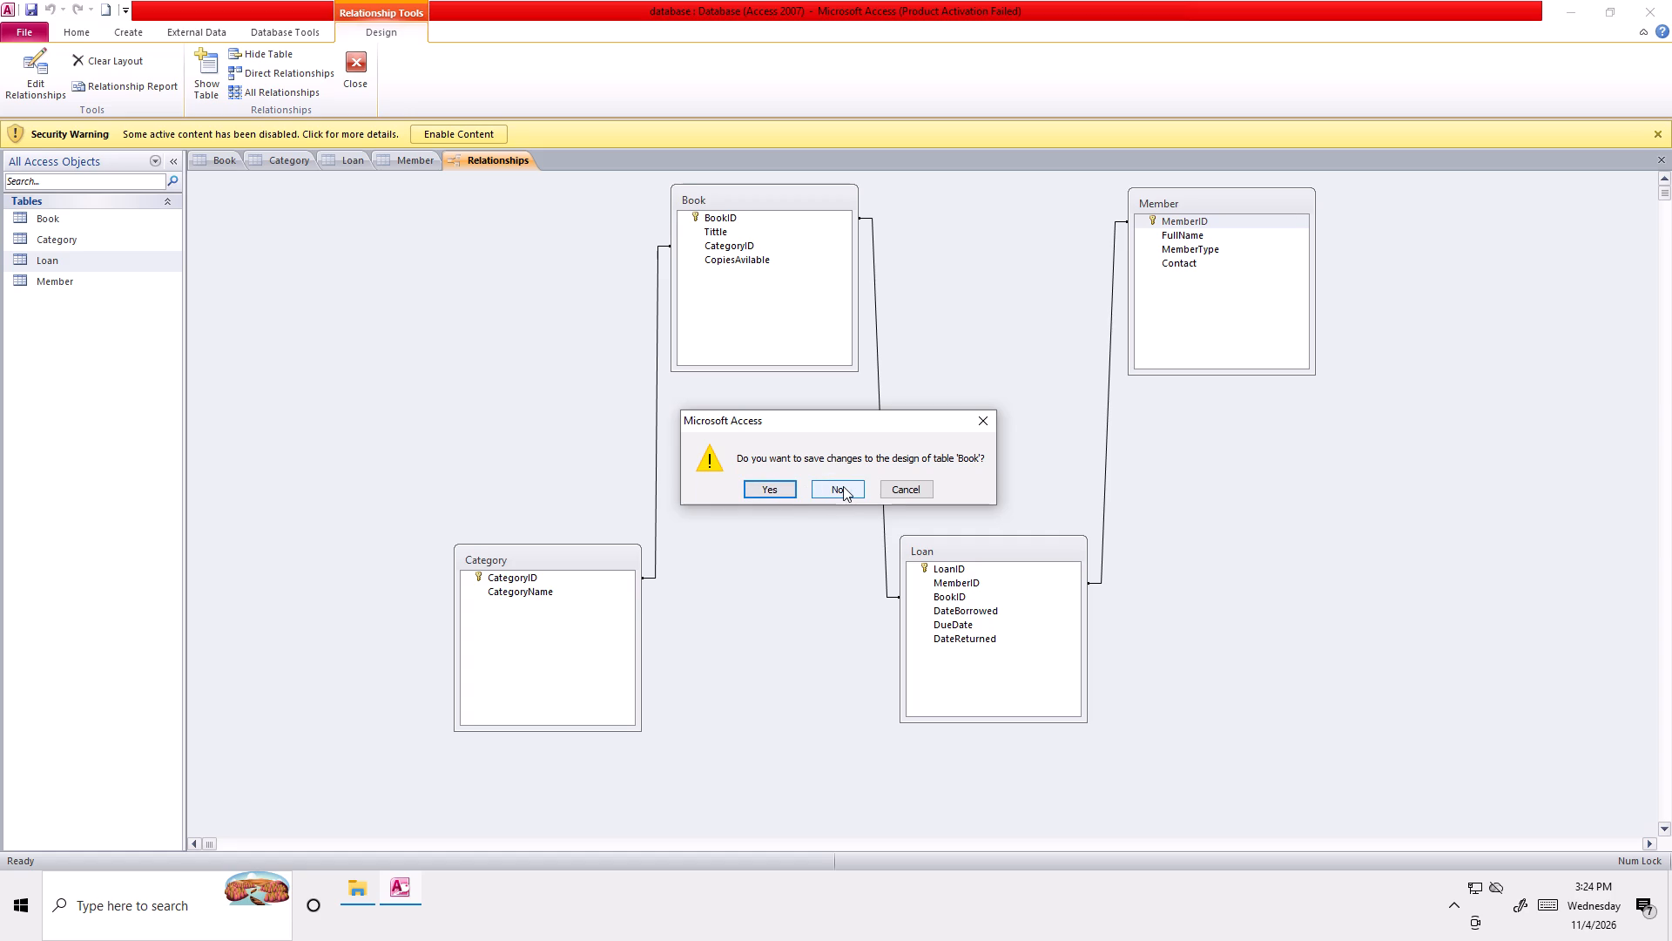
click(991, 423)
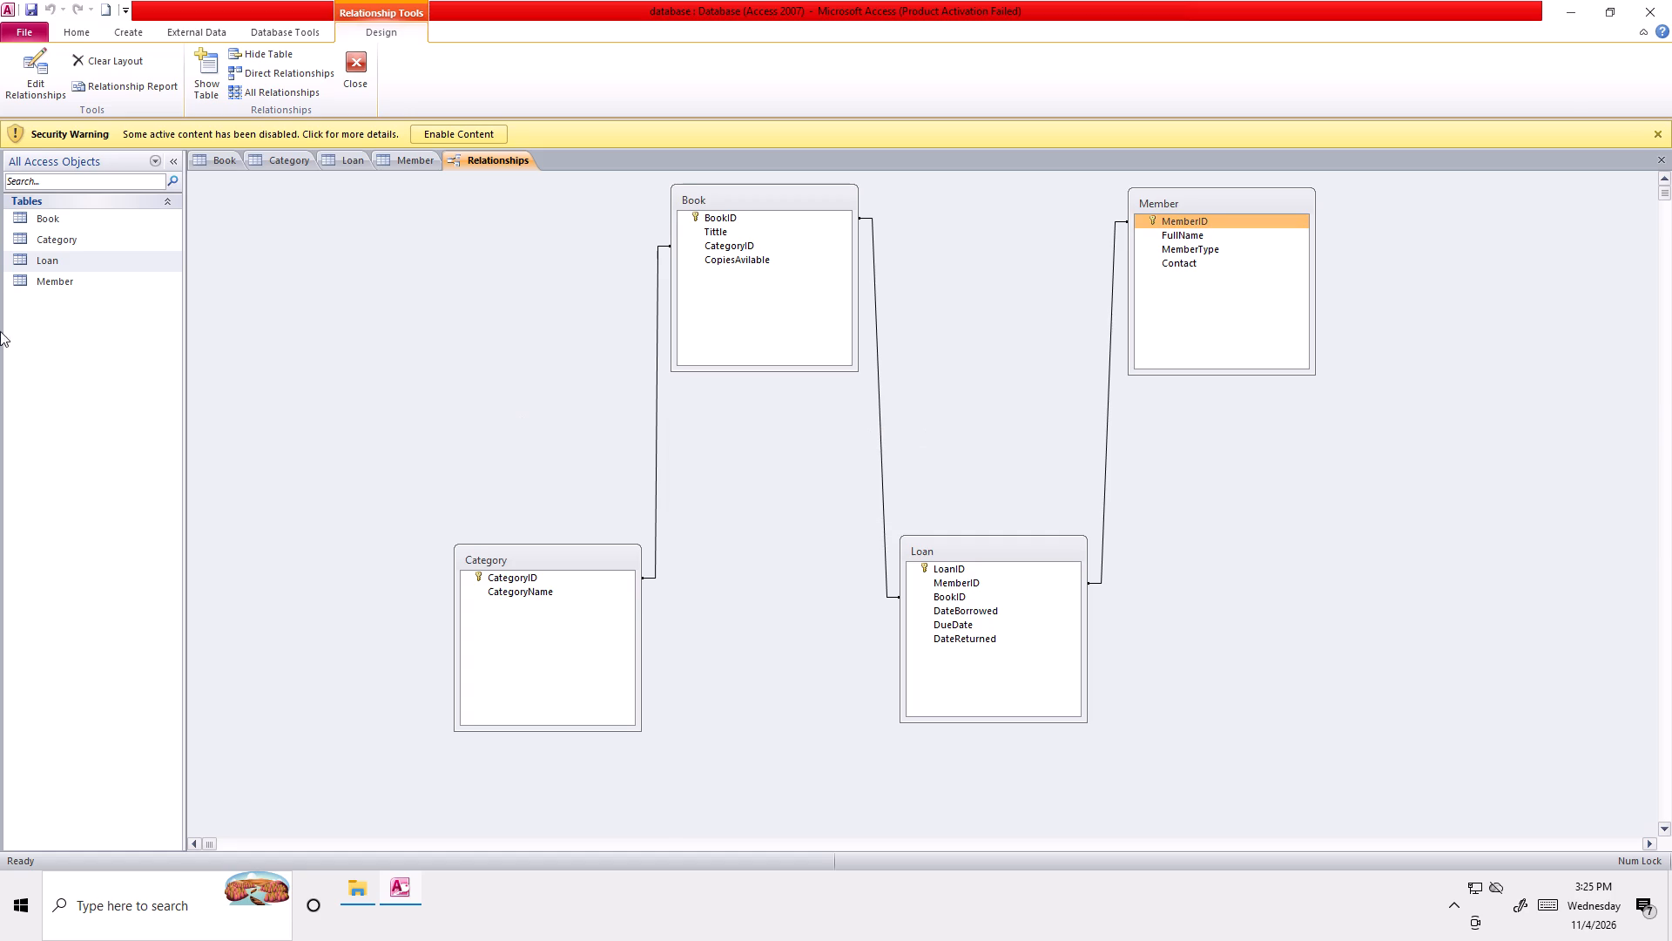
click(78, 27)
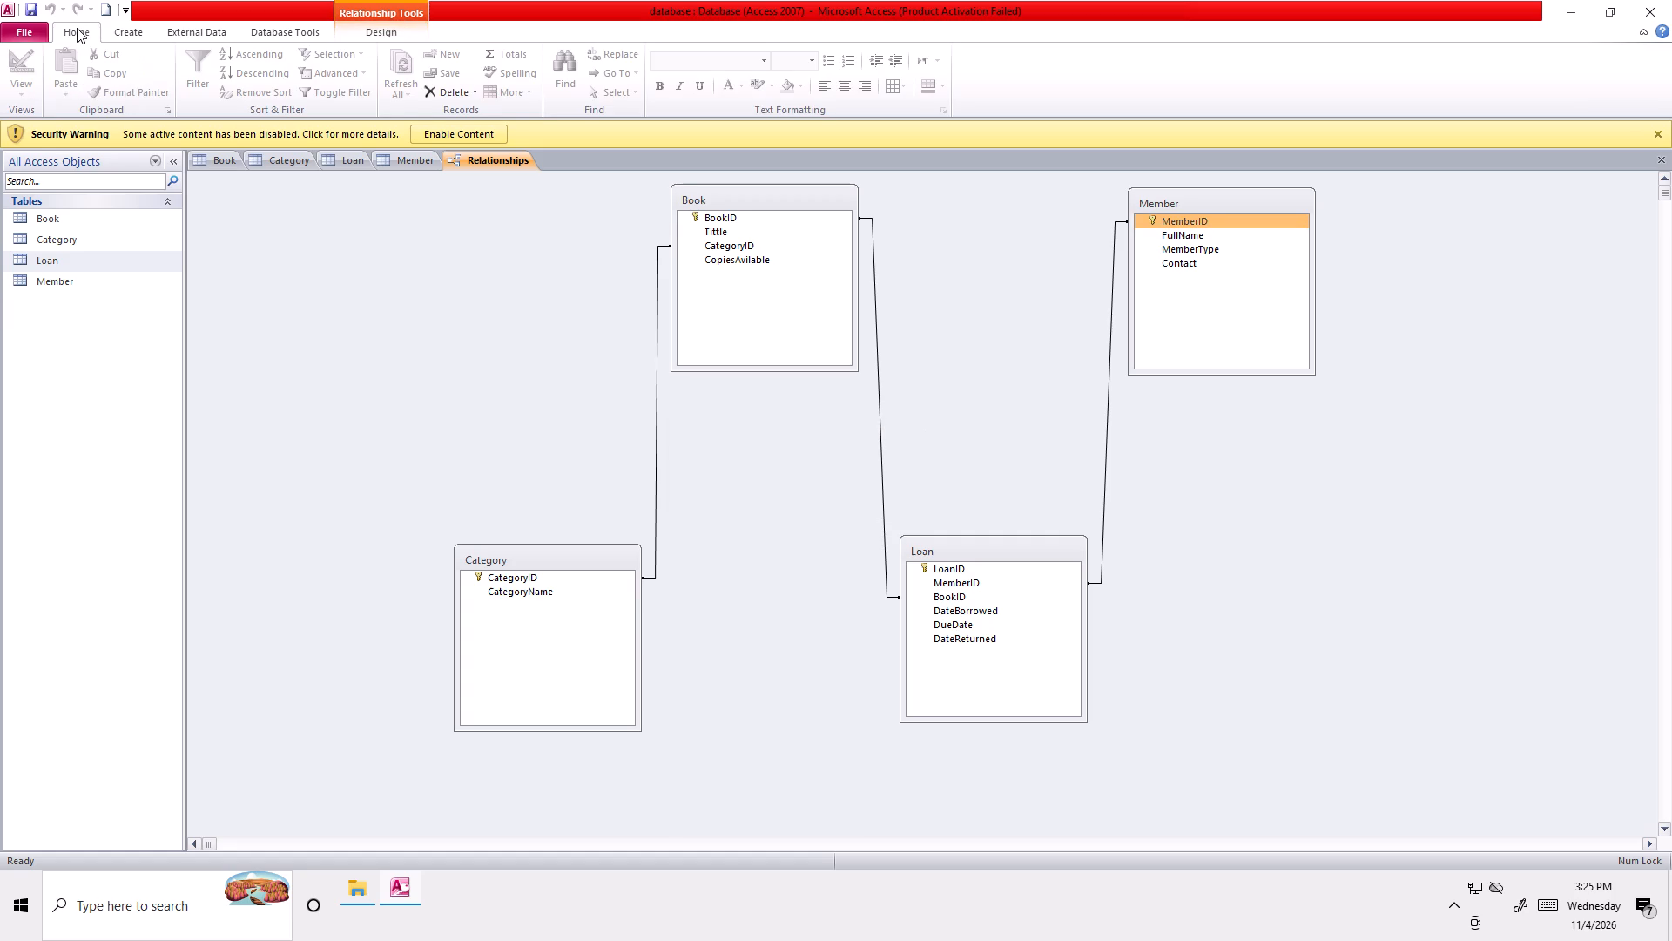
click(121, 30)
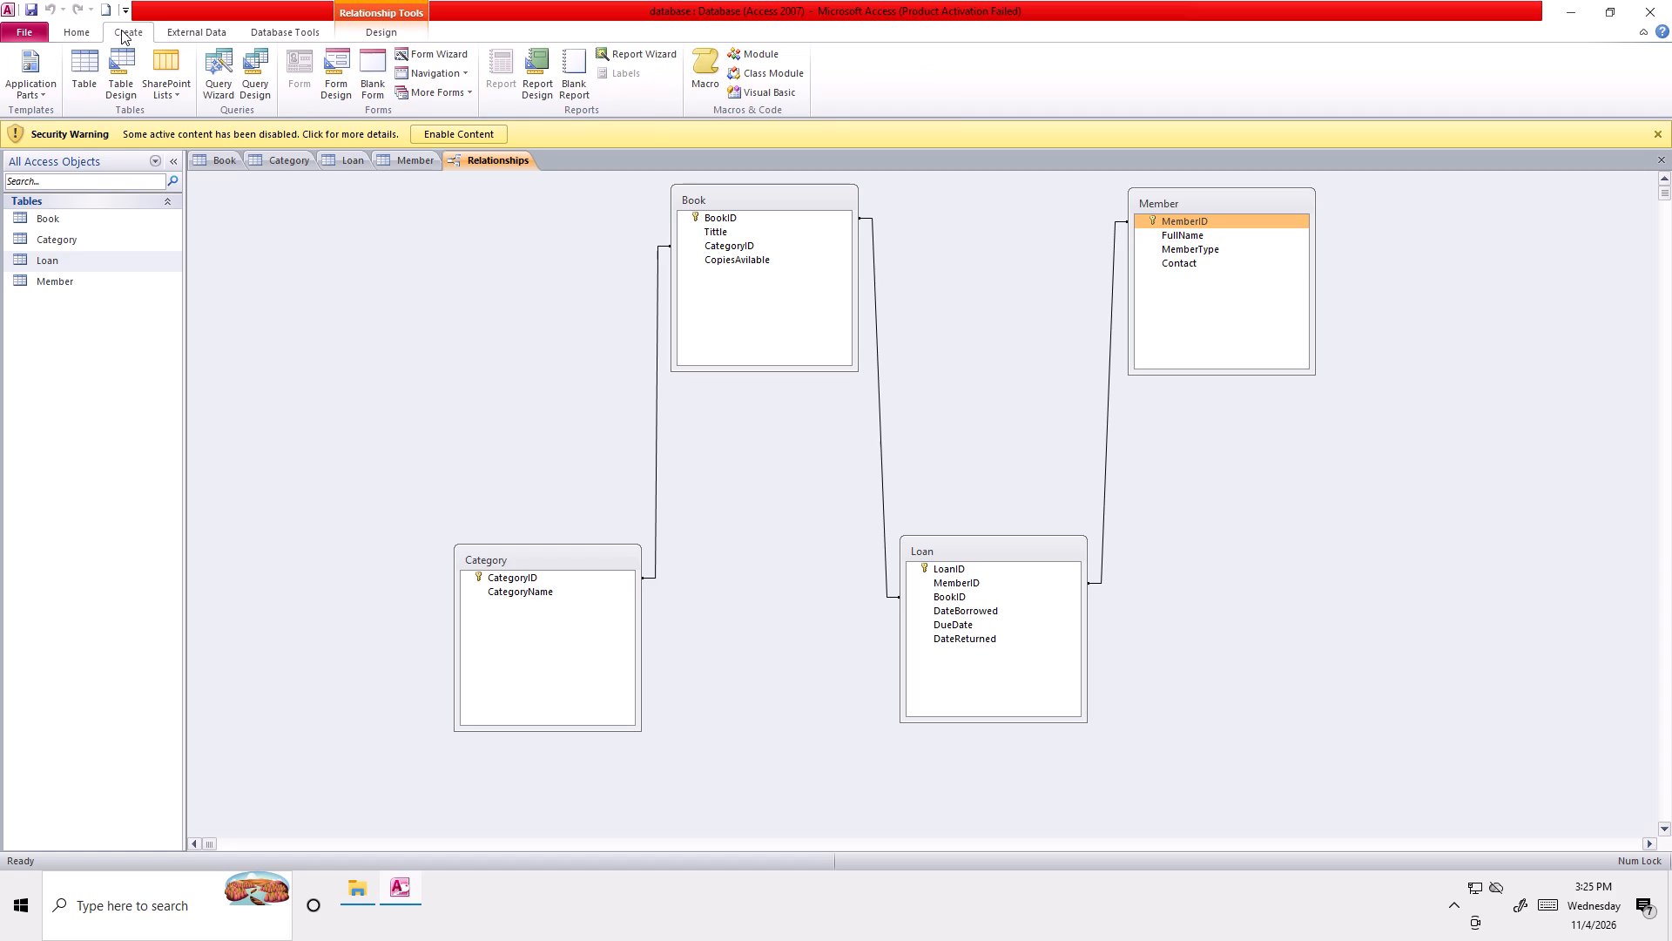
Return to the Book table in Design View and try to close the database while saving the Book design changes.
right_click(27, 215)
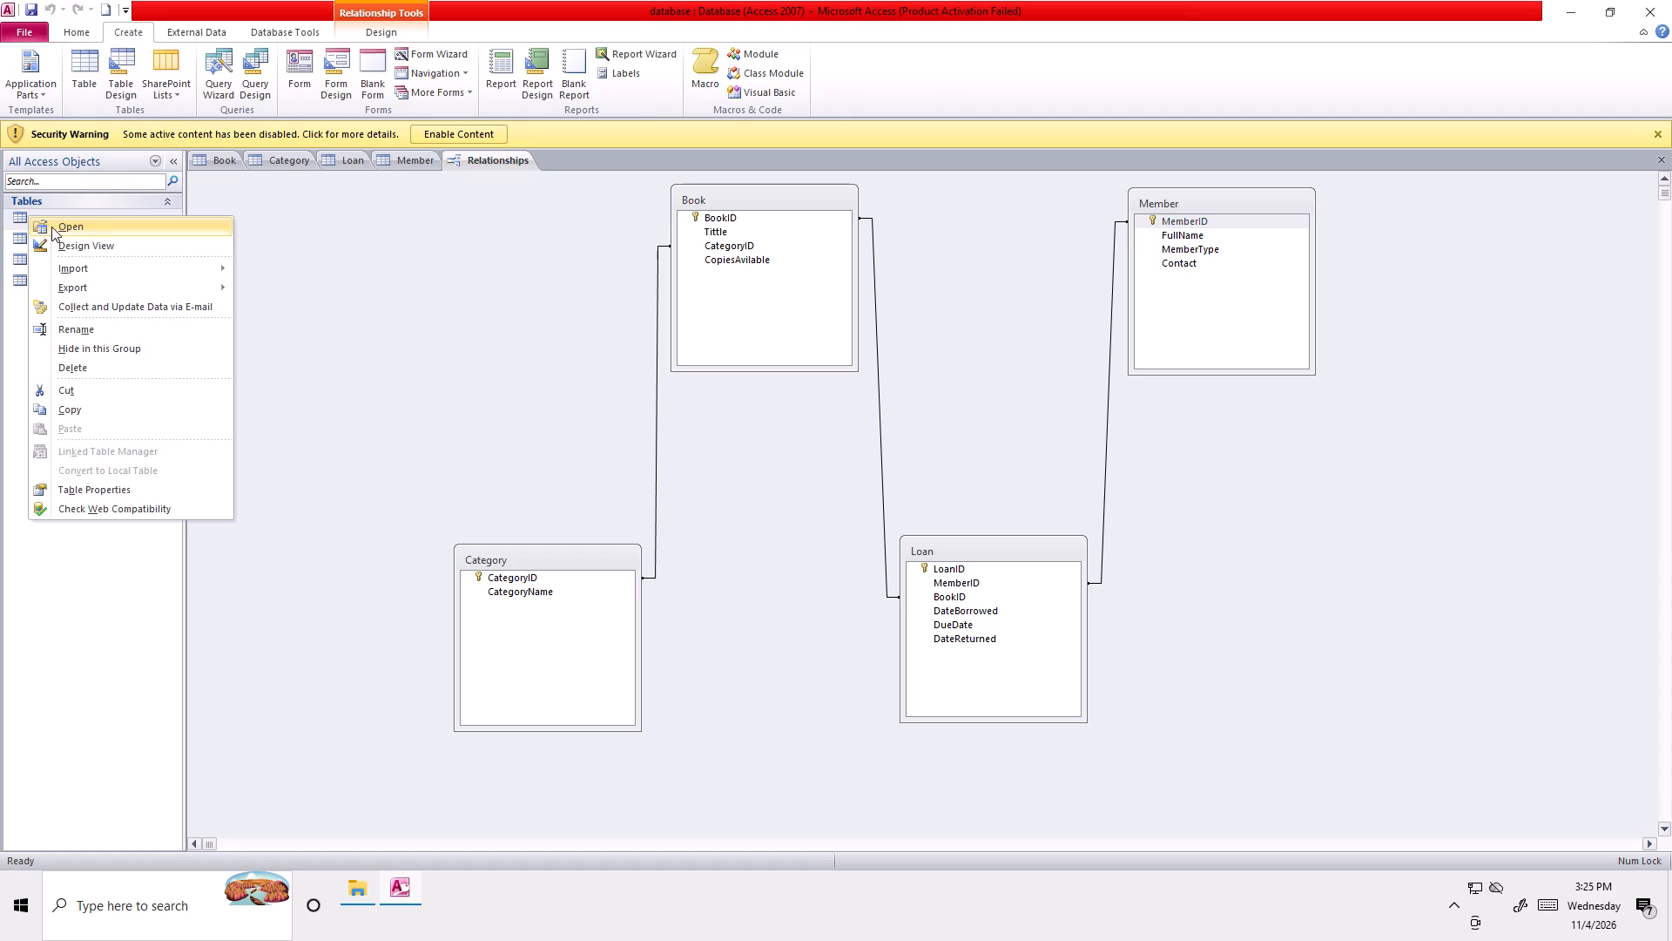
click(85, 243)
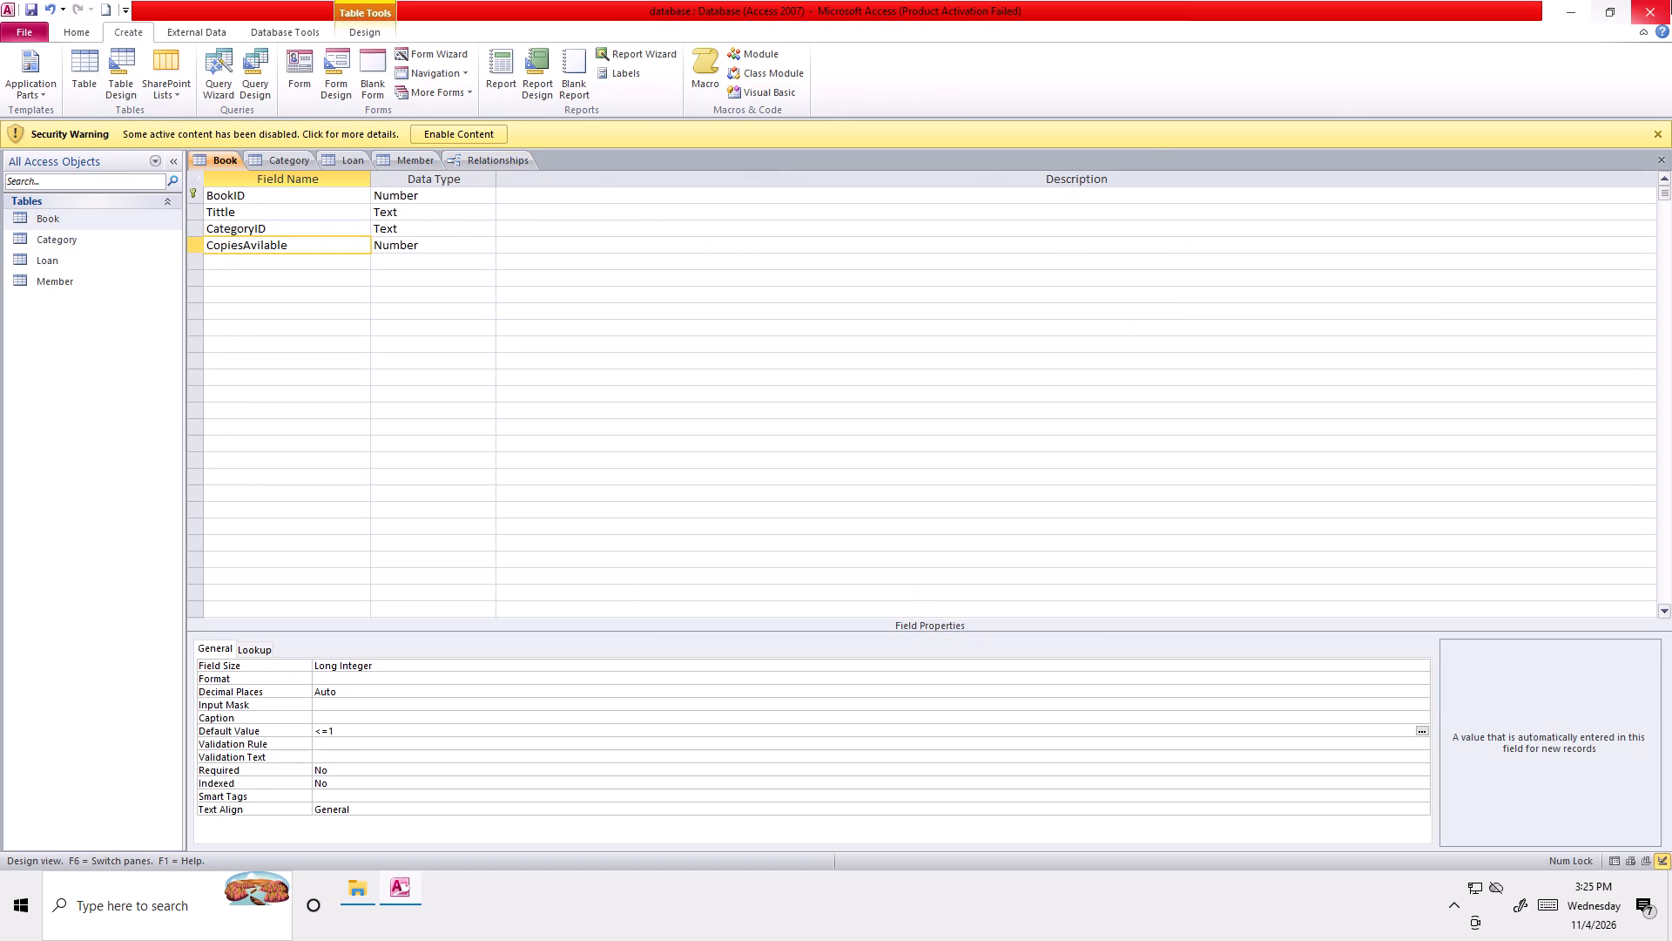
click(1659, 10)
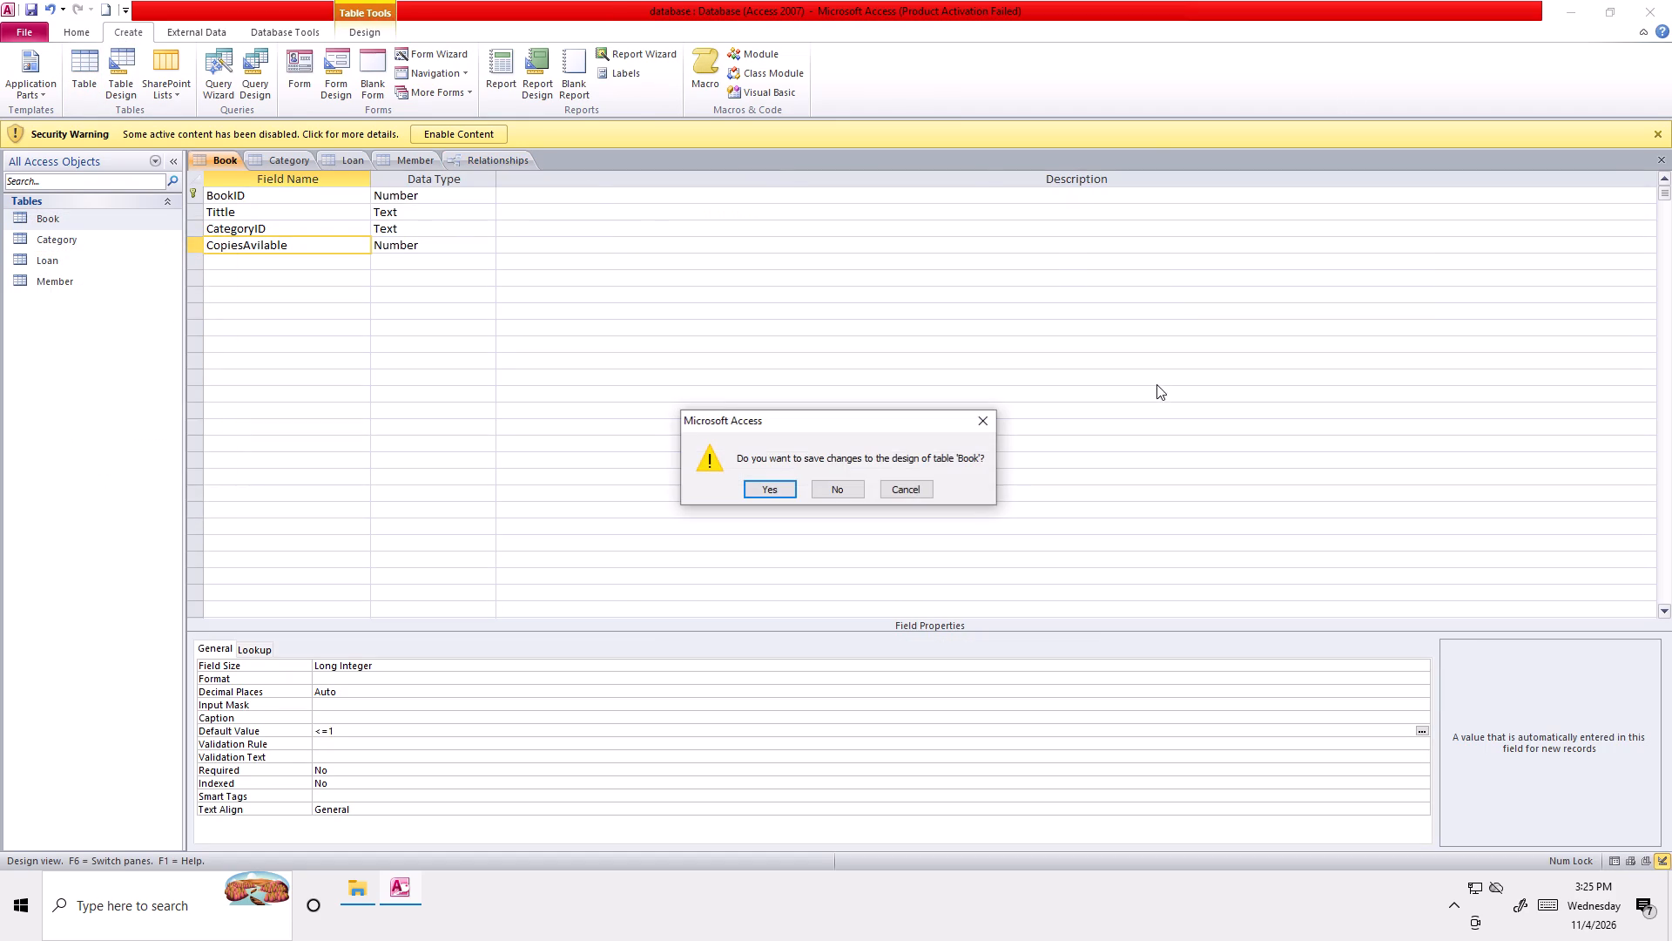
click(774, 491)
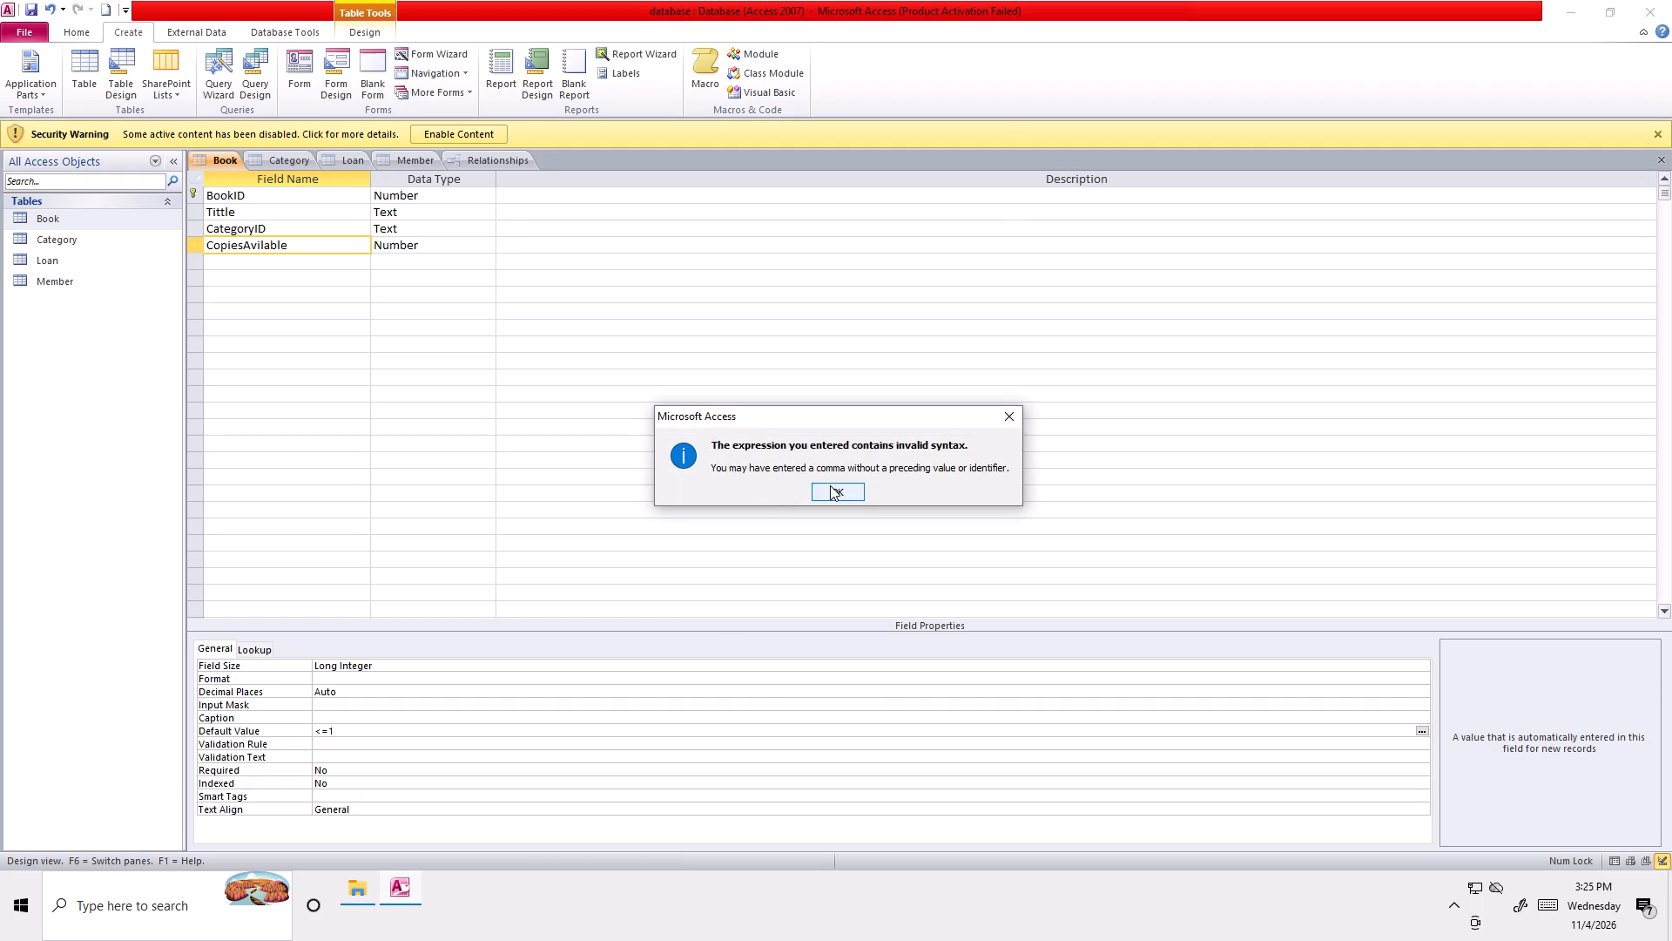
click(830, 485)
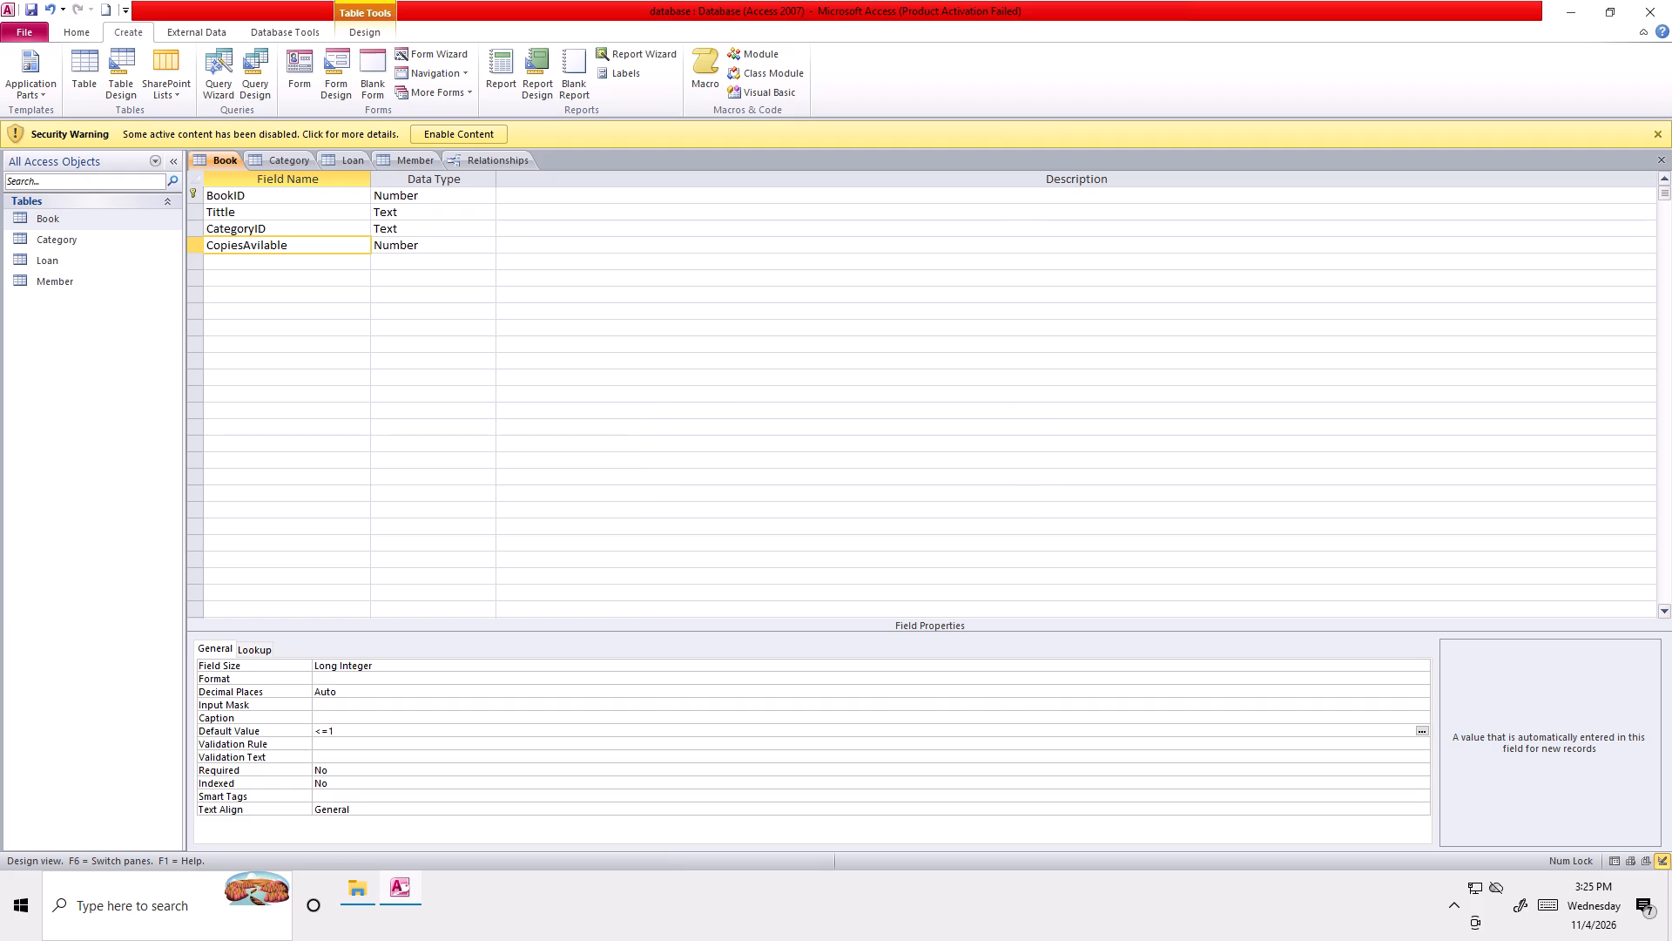
Close the database without saving the changes to the Book table's design, and close the DDT folder window.
click(1668, 4)
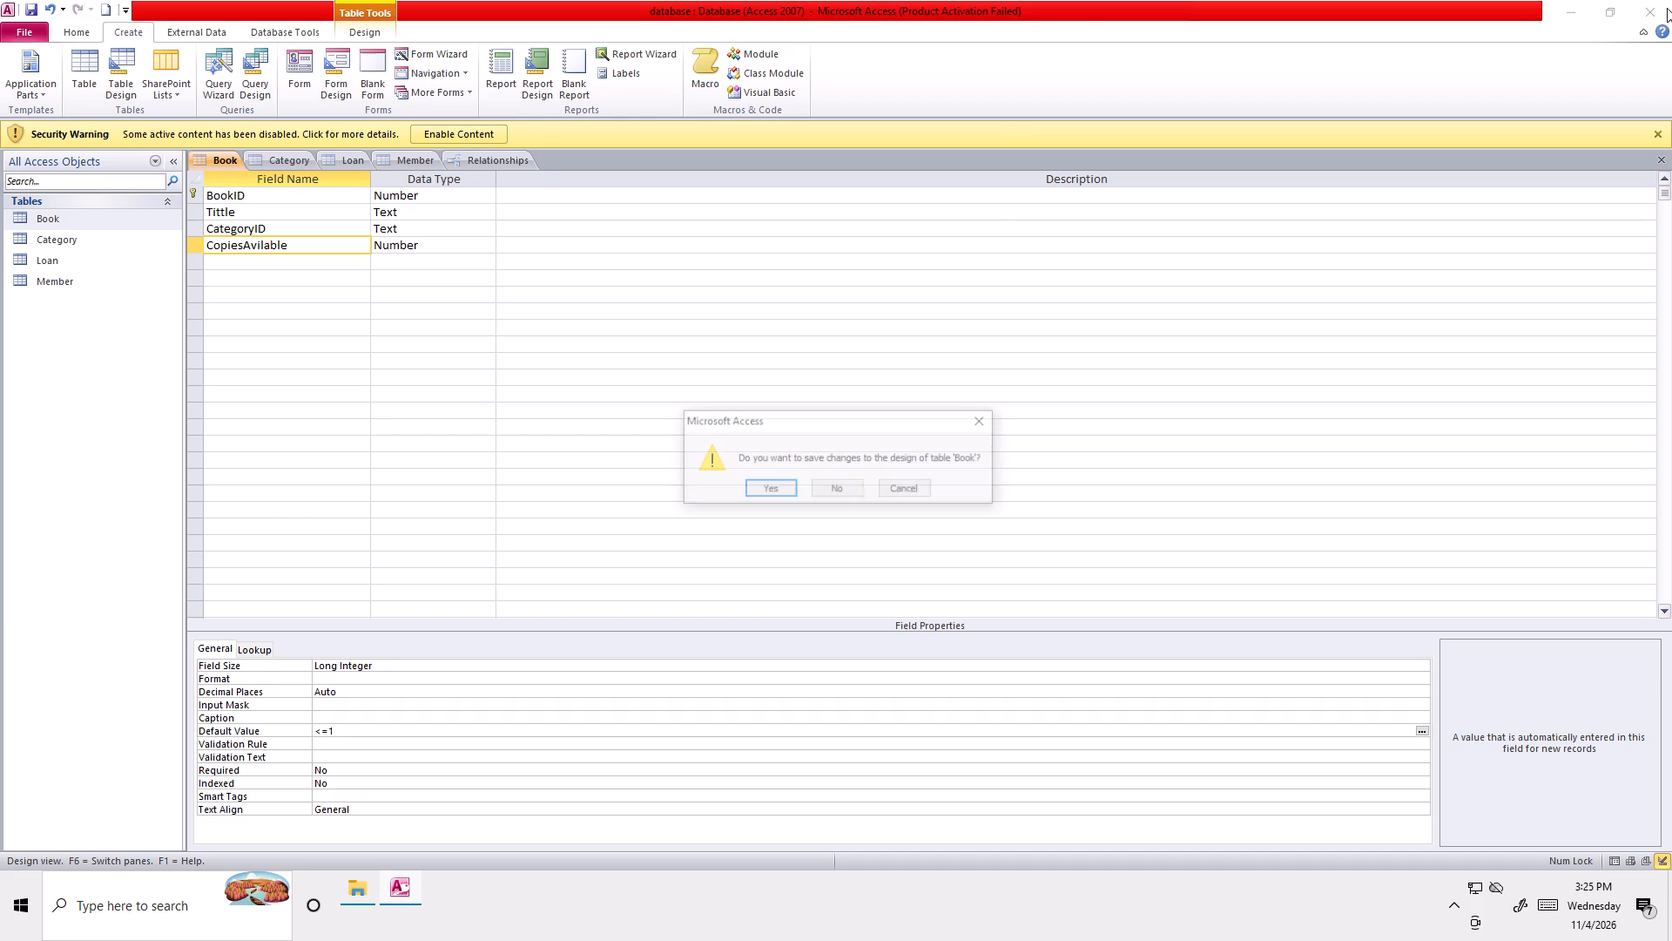
click(836, 483)
click(836, 483)
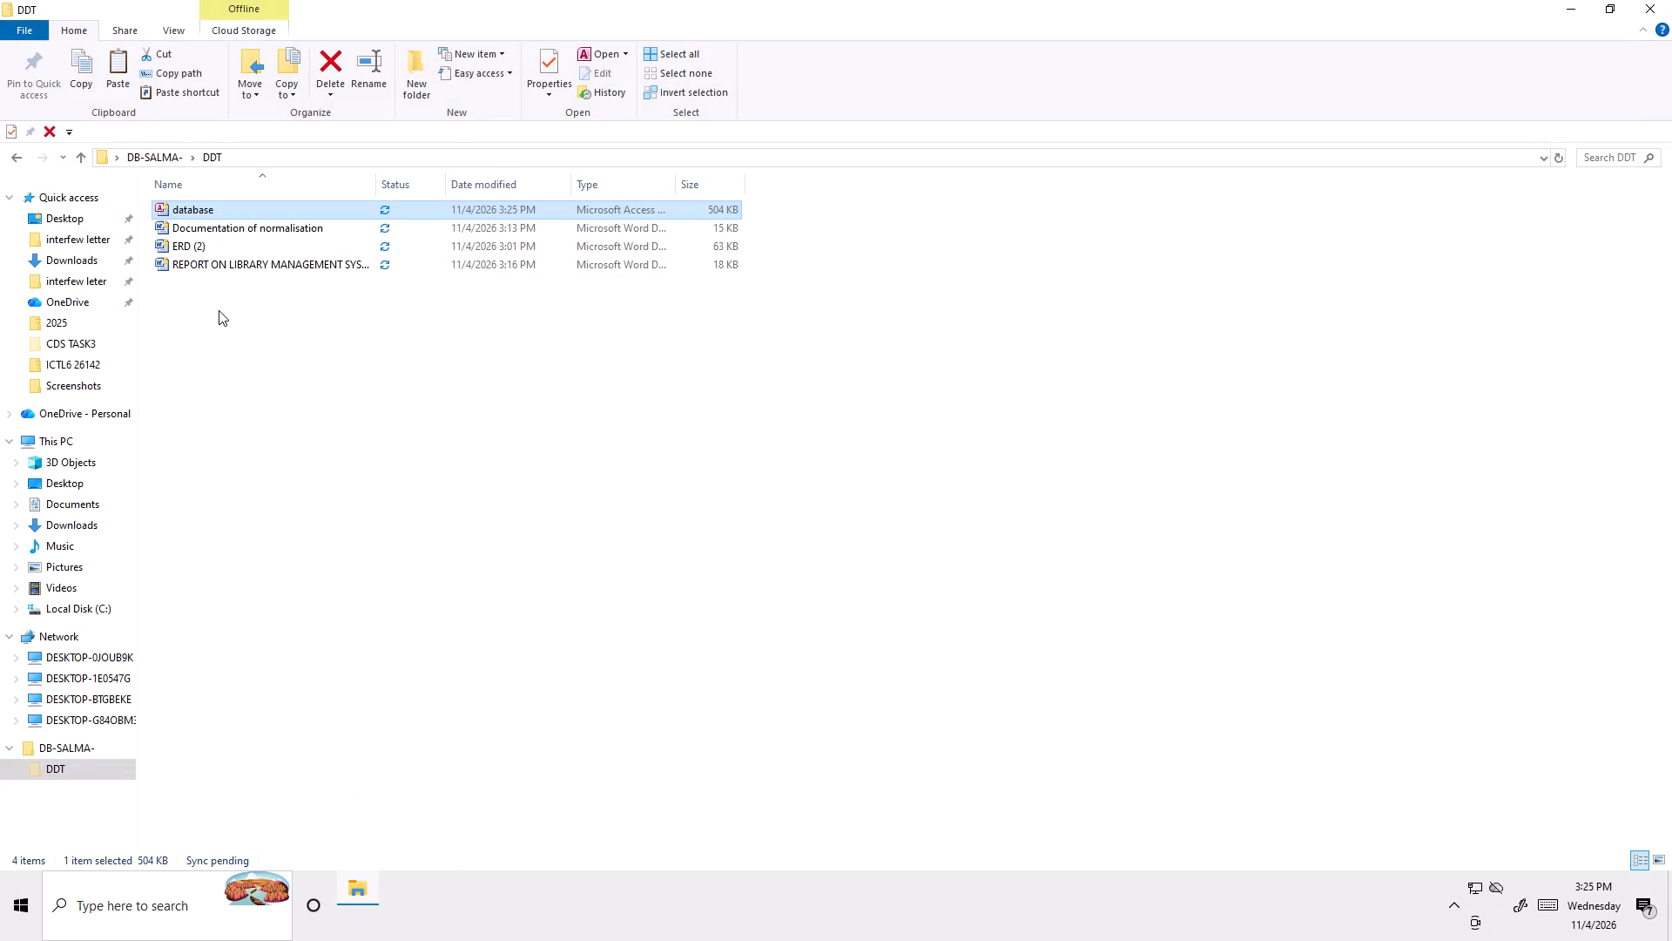
click(1669, 9)
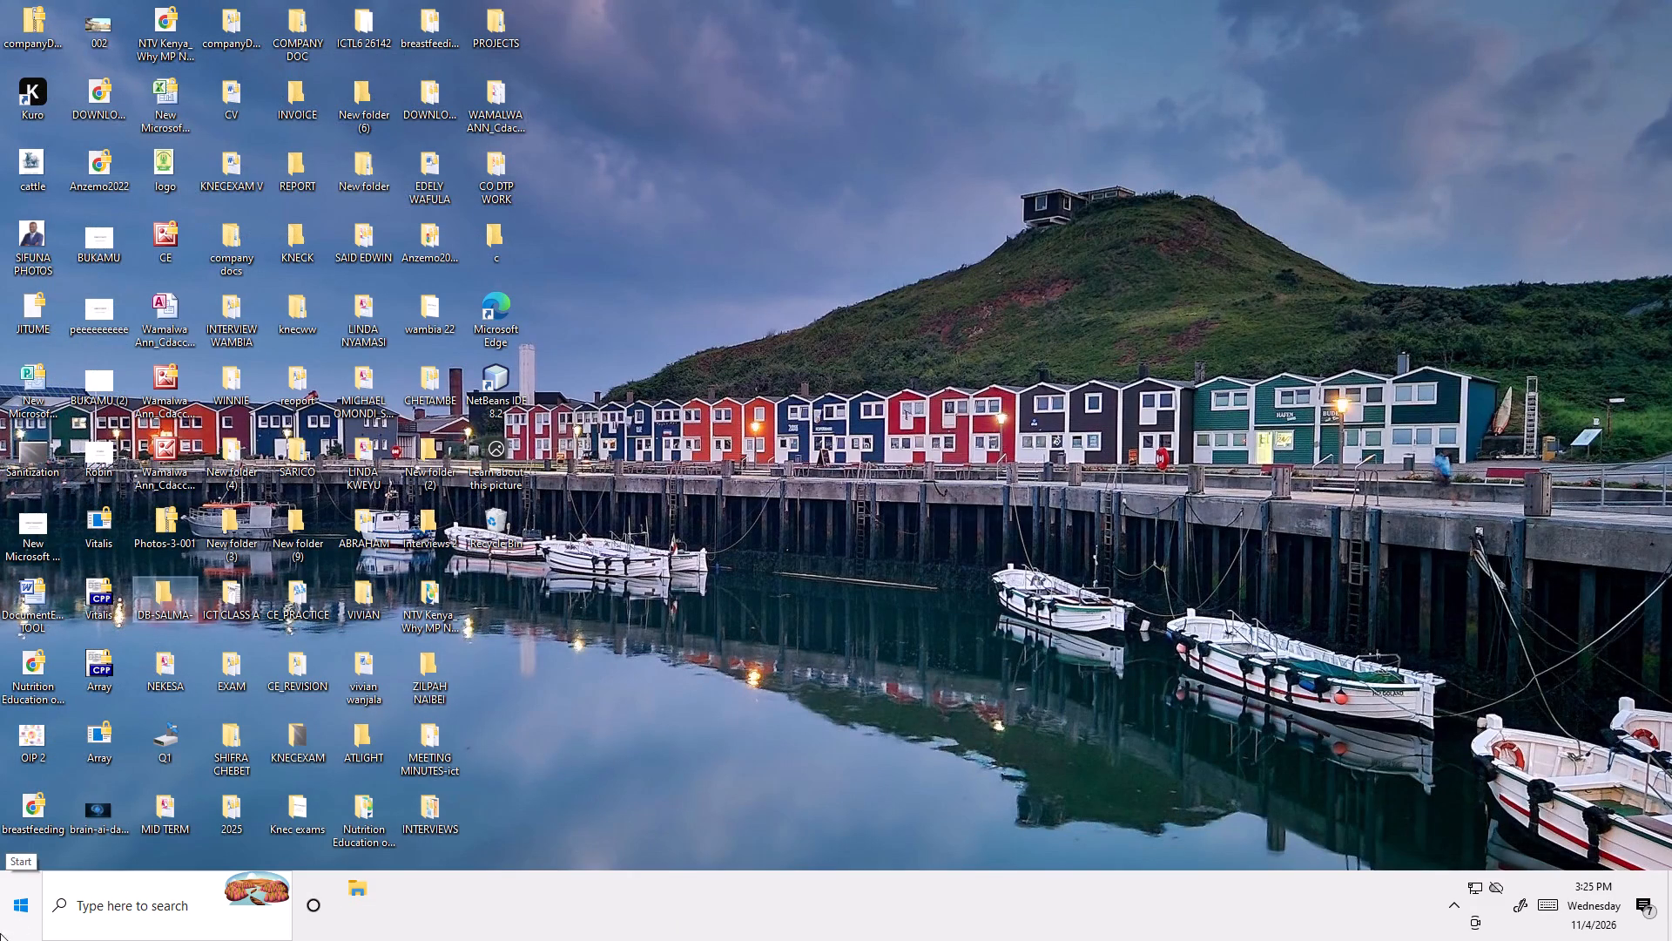
Open the name of the DB-SALMA- folder on the desktop for editing, with the cursor at its end.
click(172, 603)
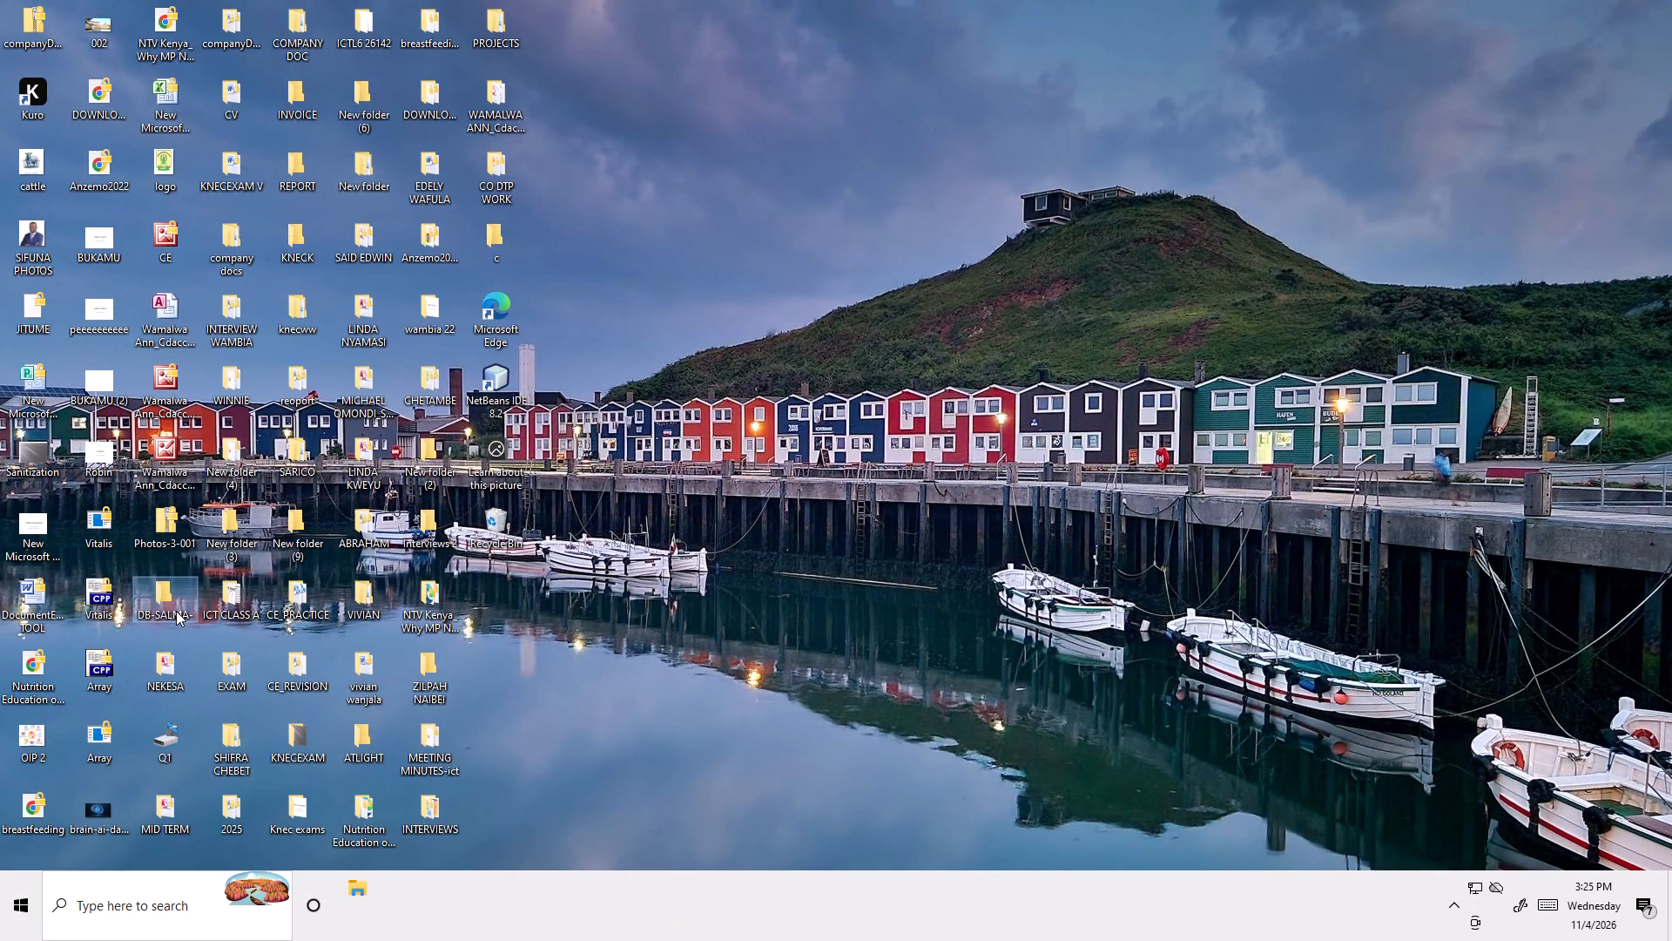
right_click(177, 611)
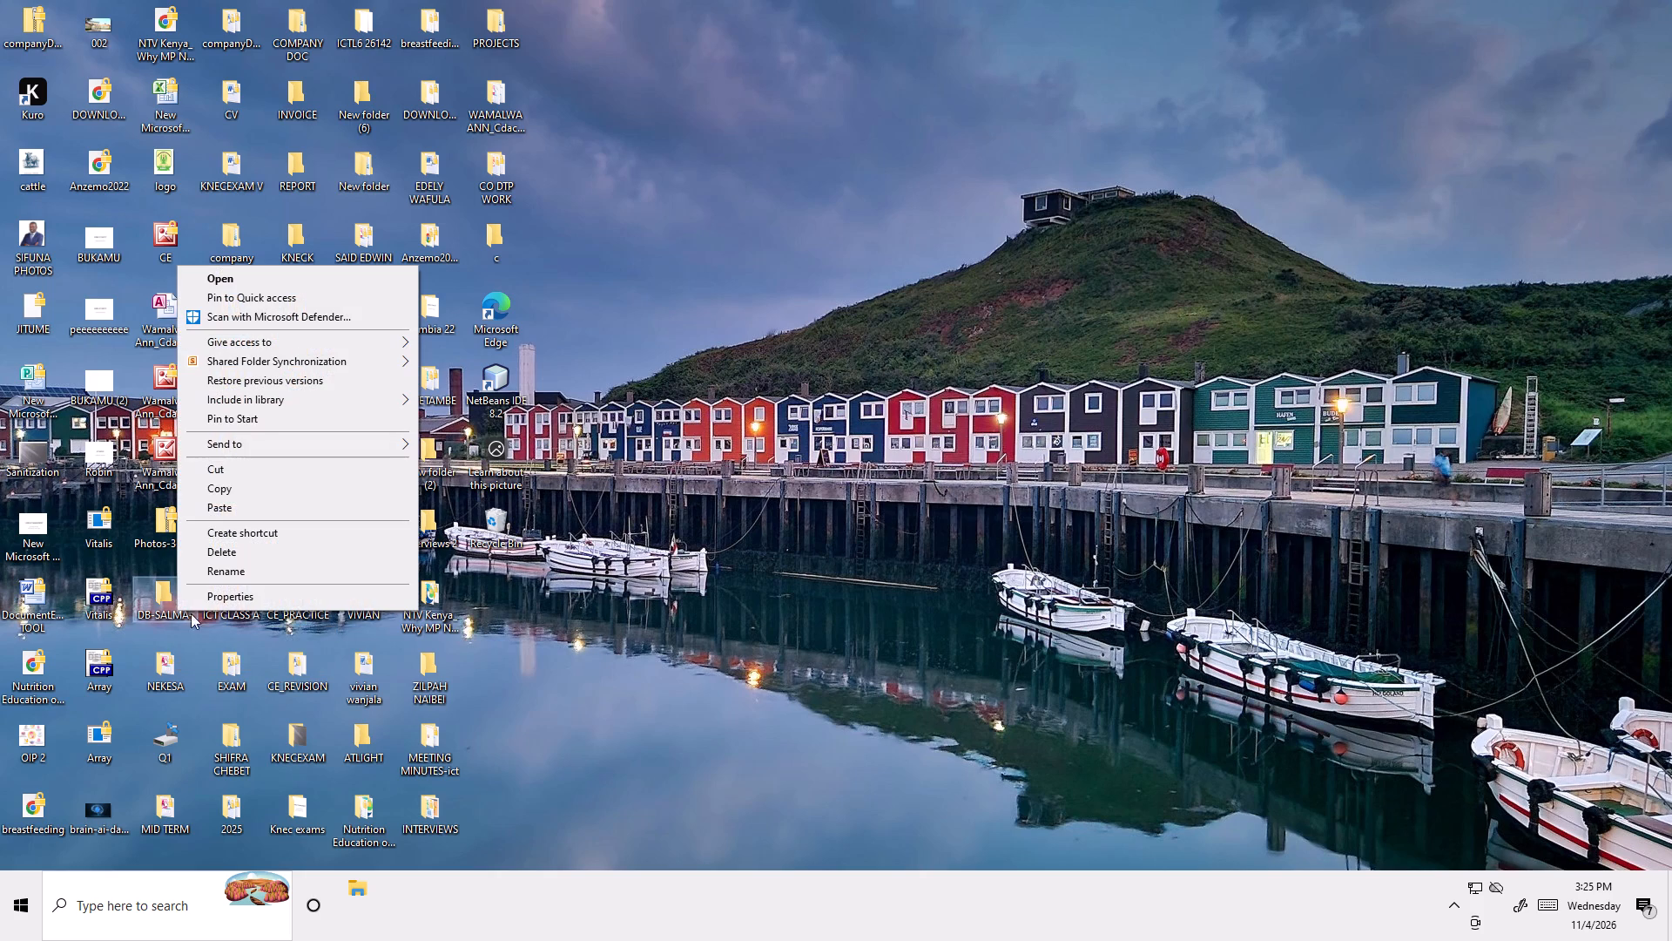
click(246, 567)
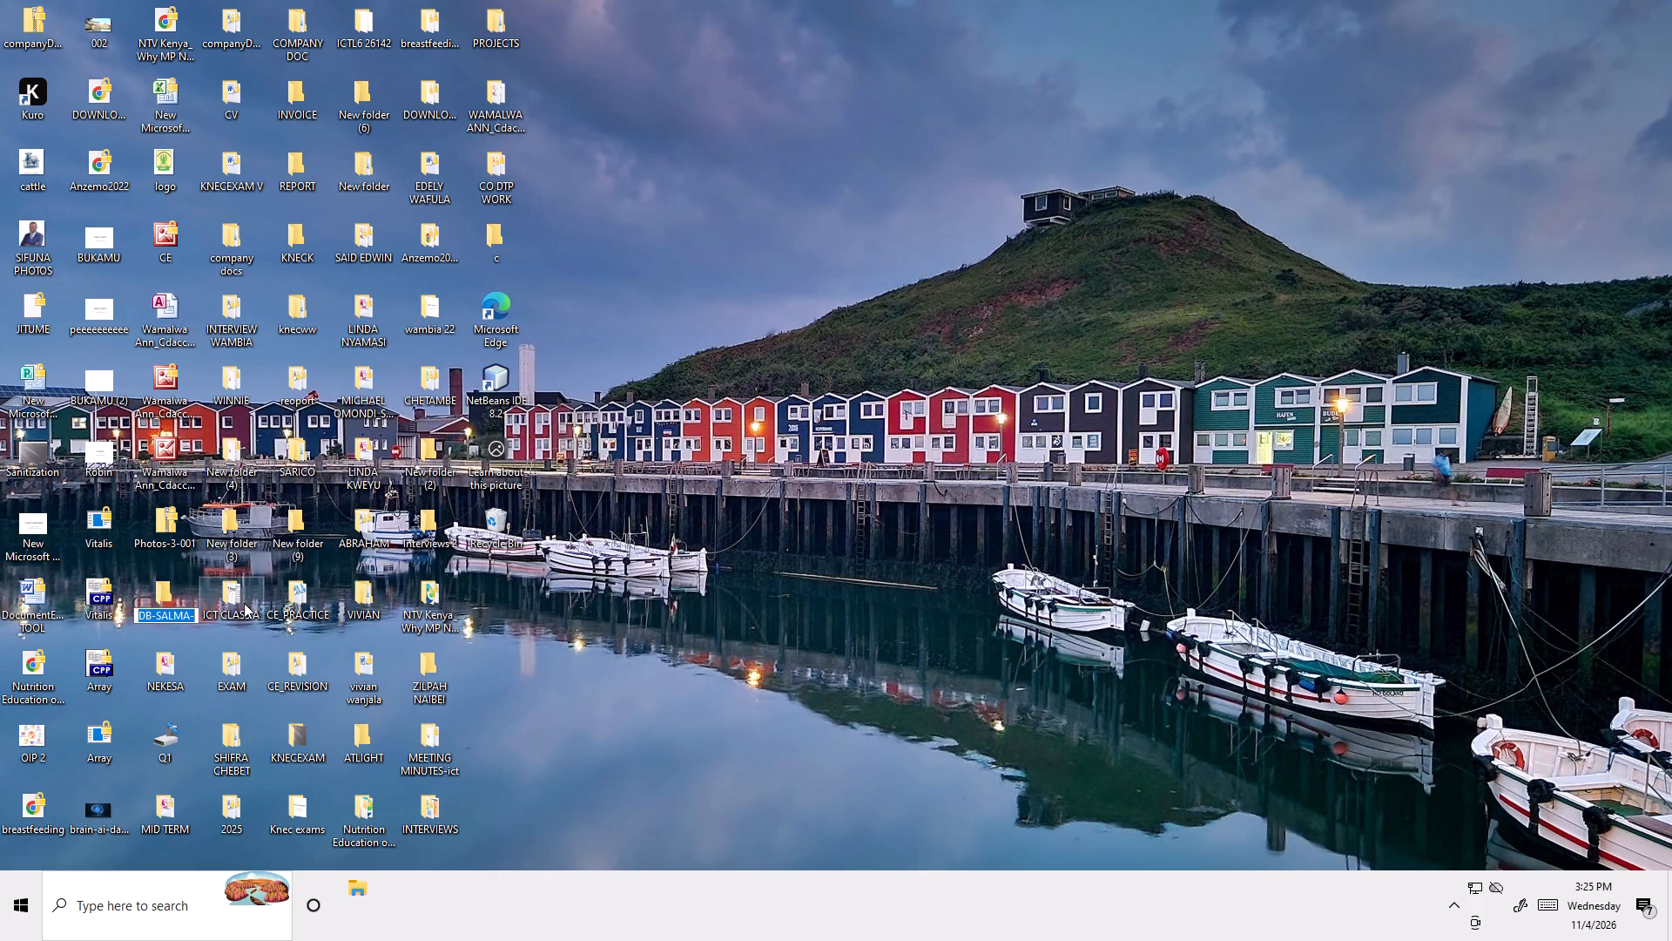
key(Right)
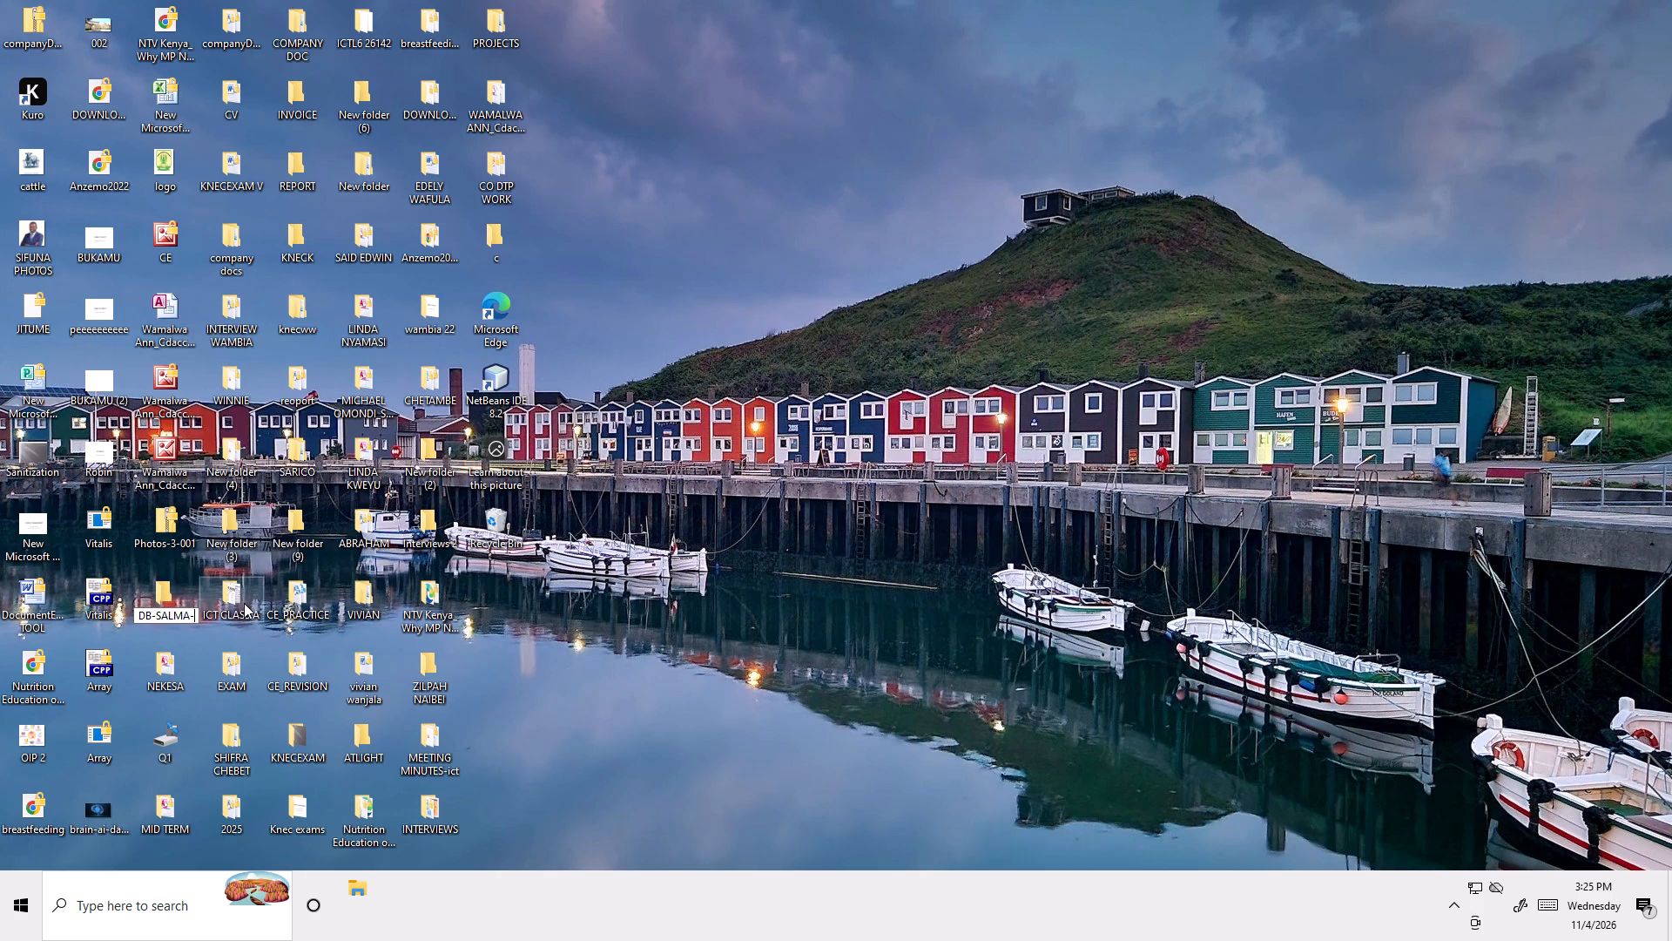
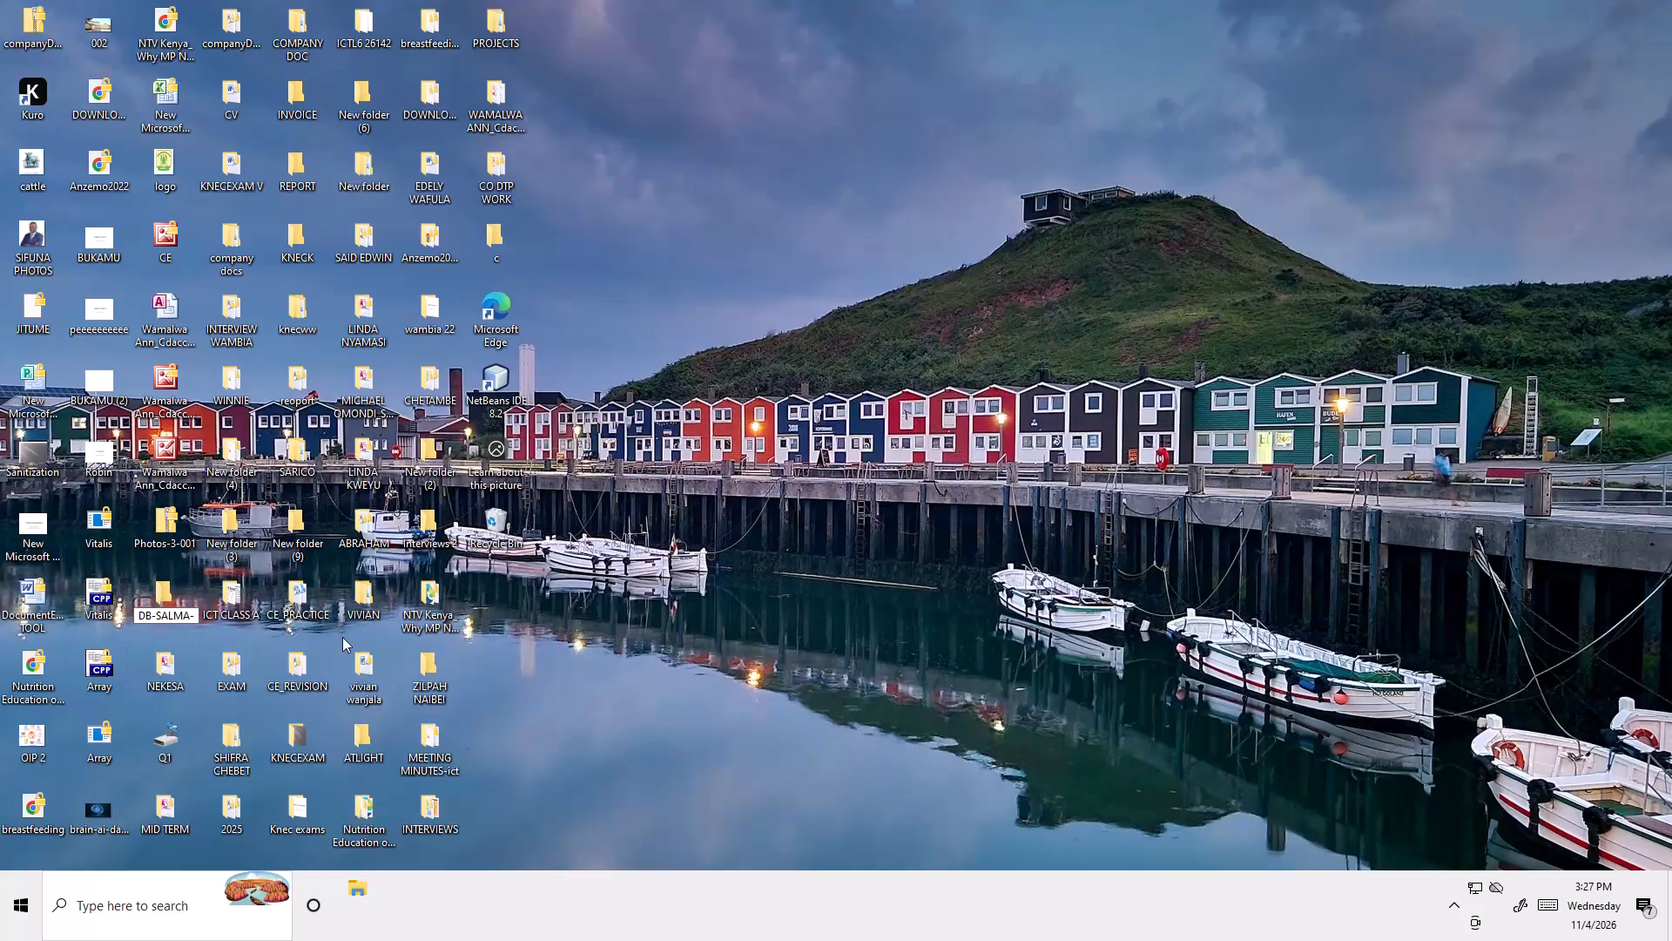
Leave the DB-SALMA- folder's name as it is, view the files in its DDT subfolder, and close the window.
right_click(165, 608)
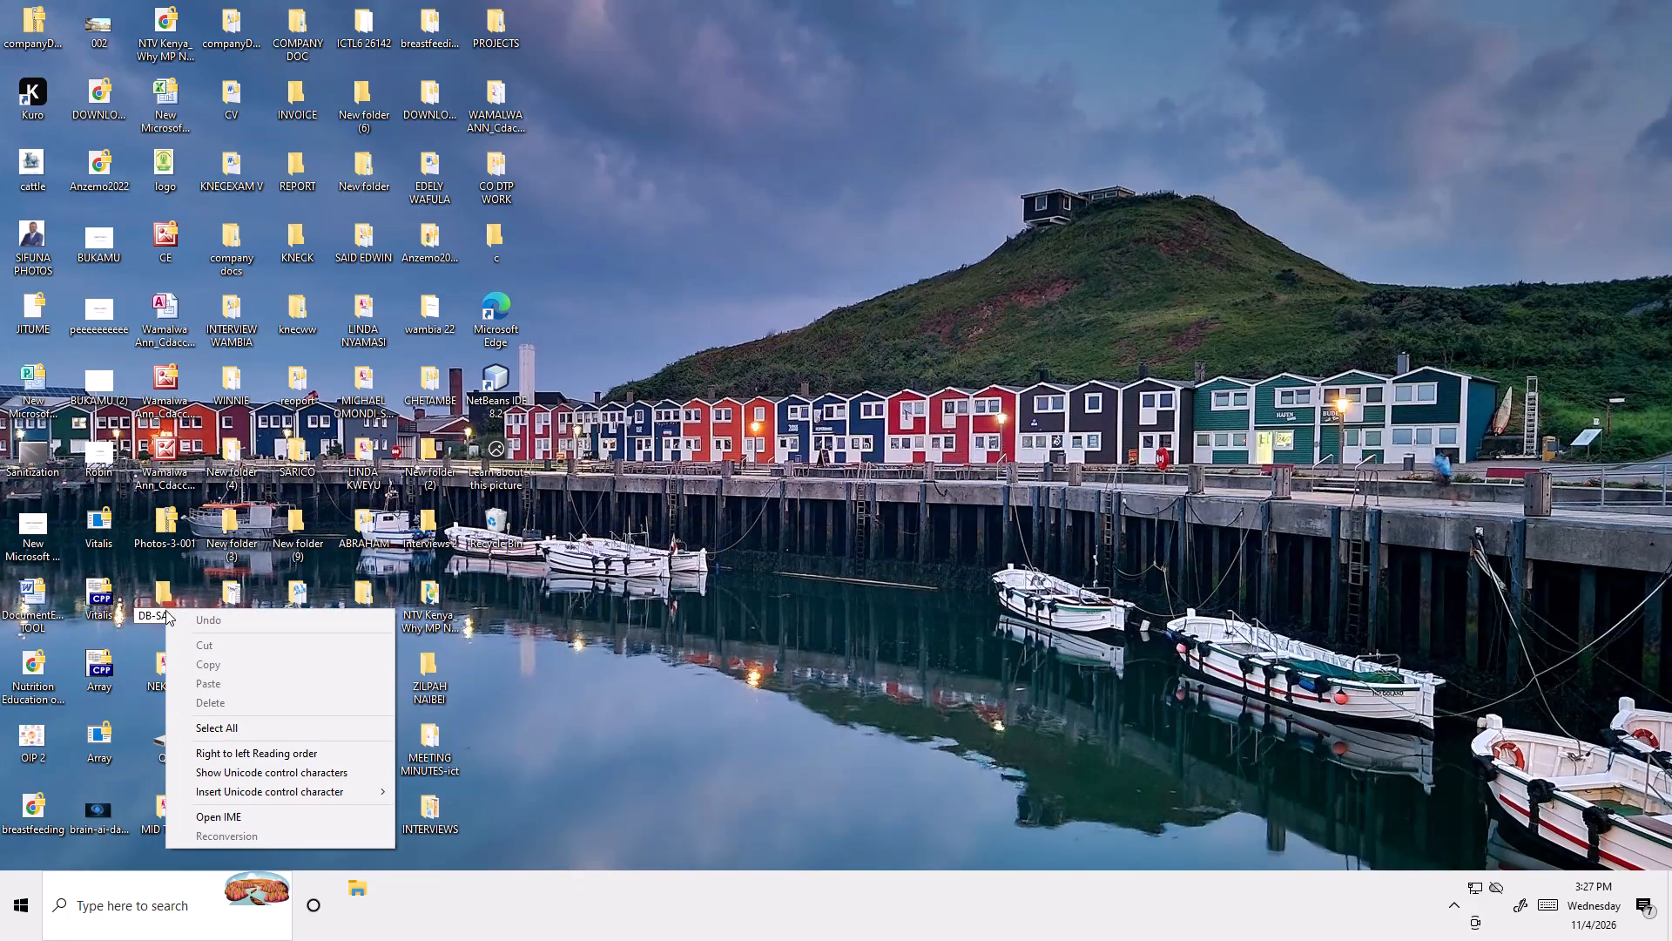
right_click(148, 613)
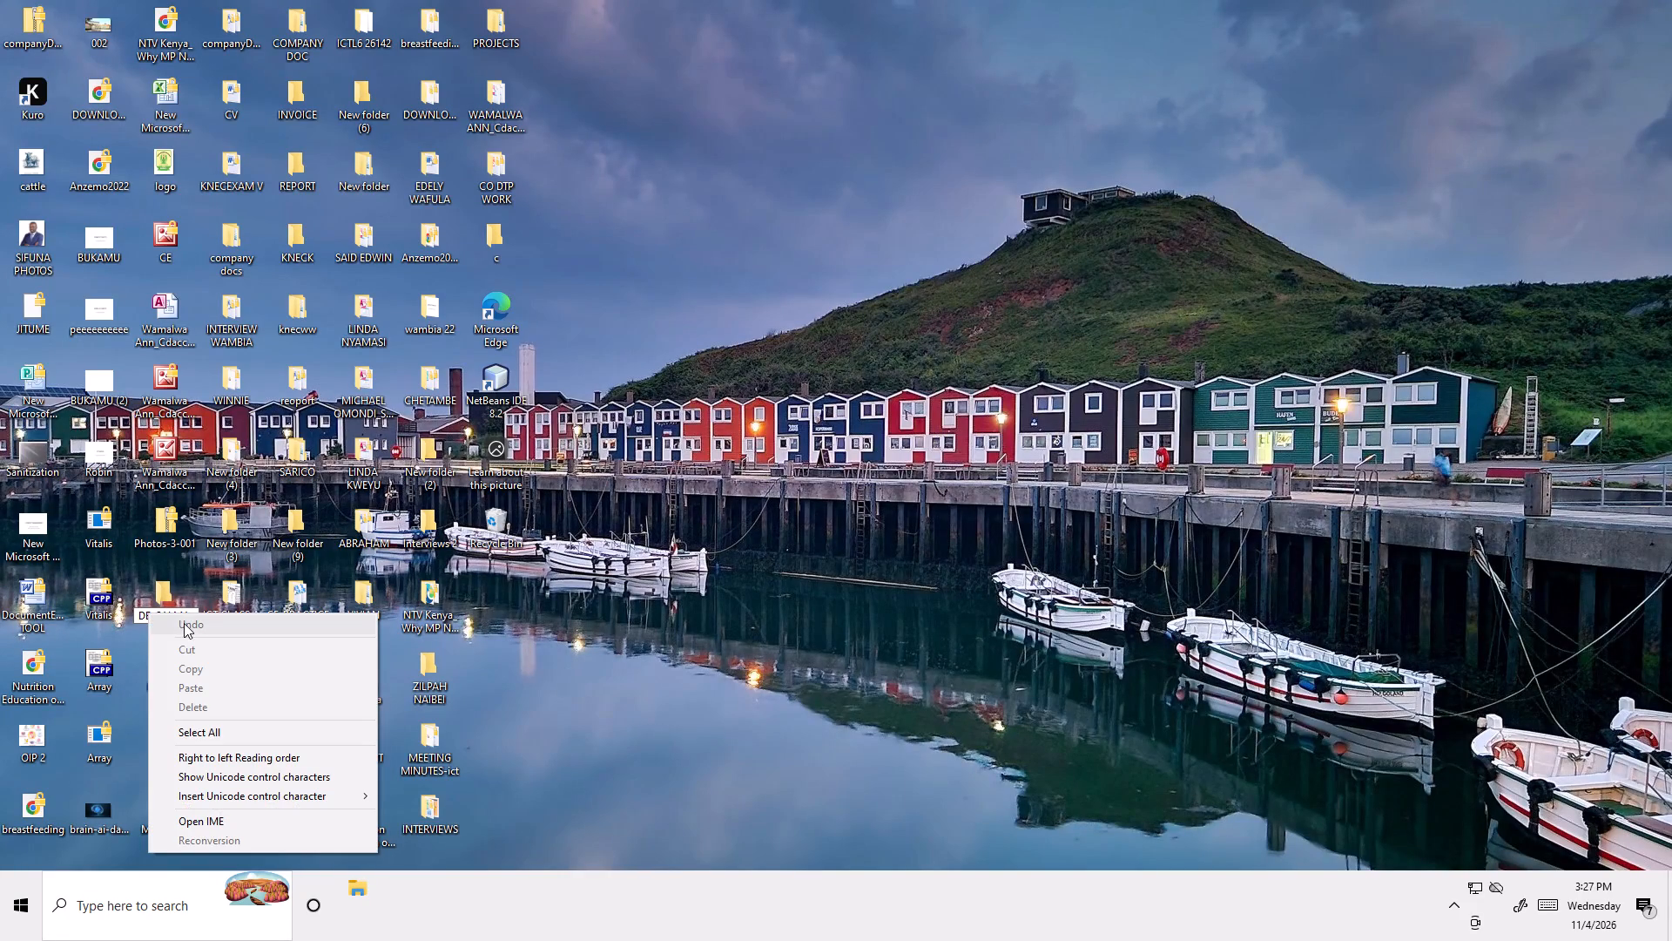
right_click(152, 597)
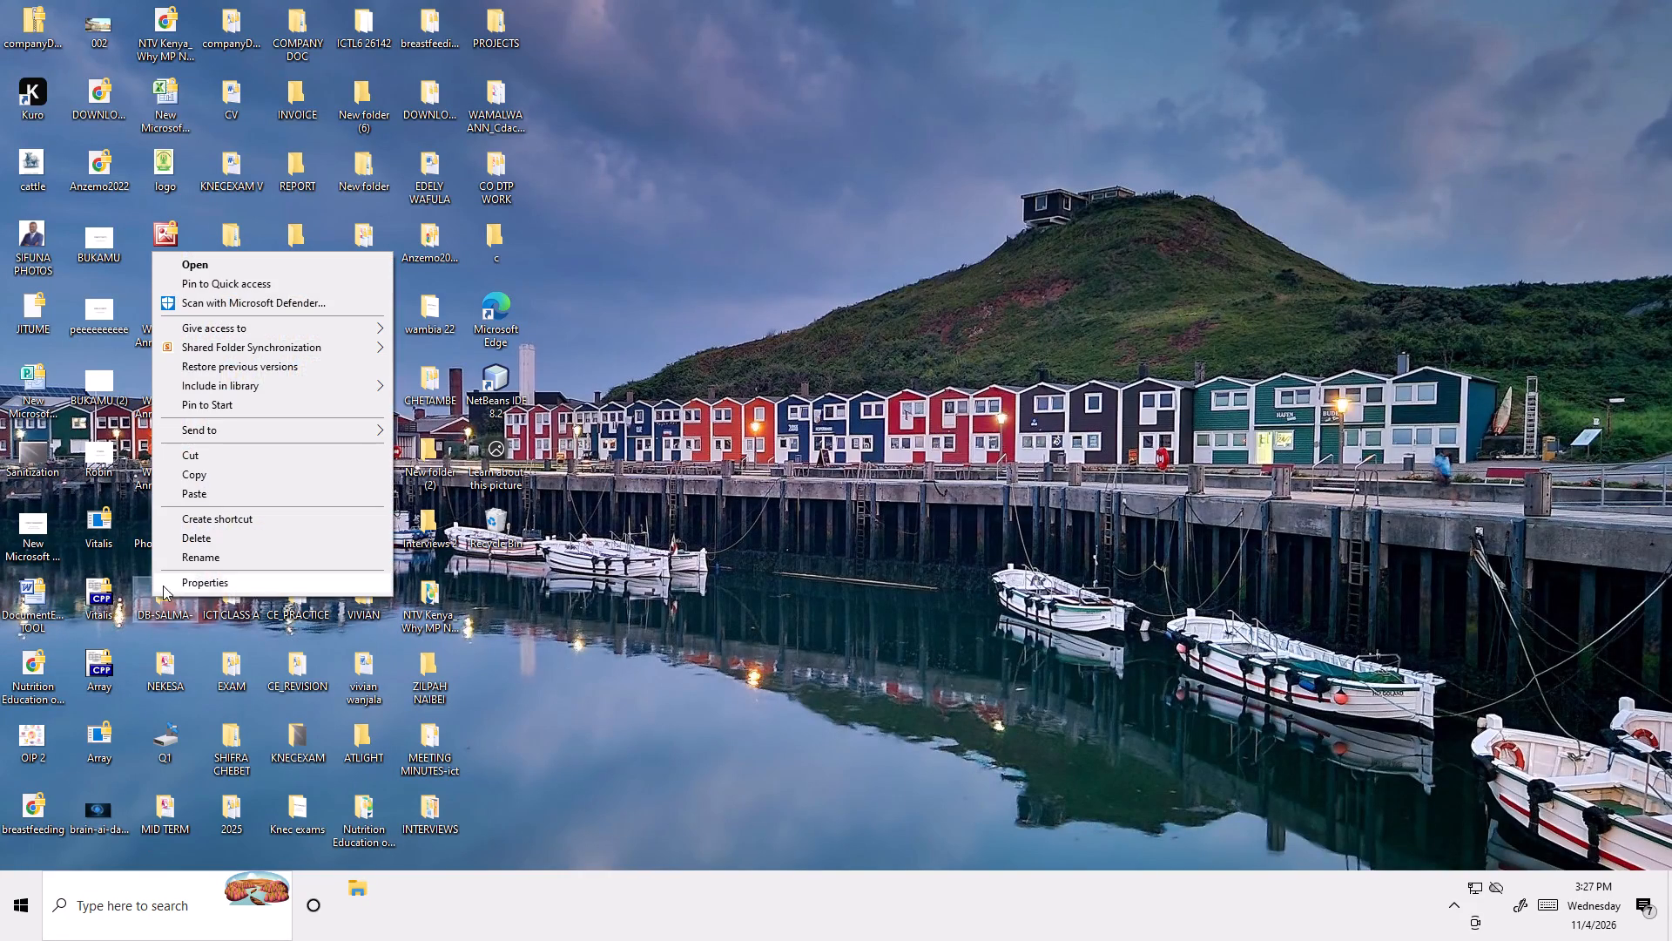
click(212, 258)
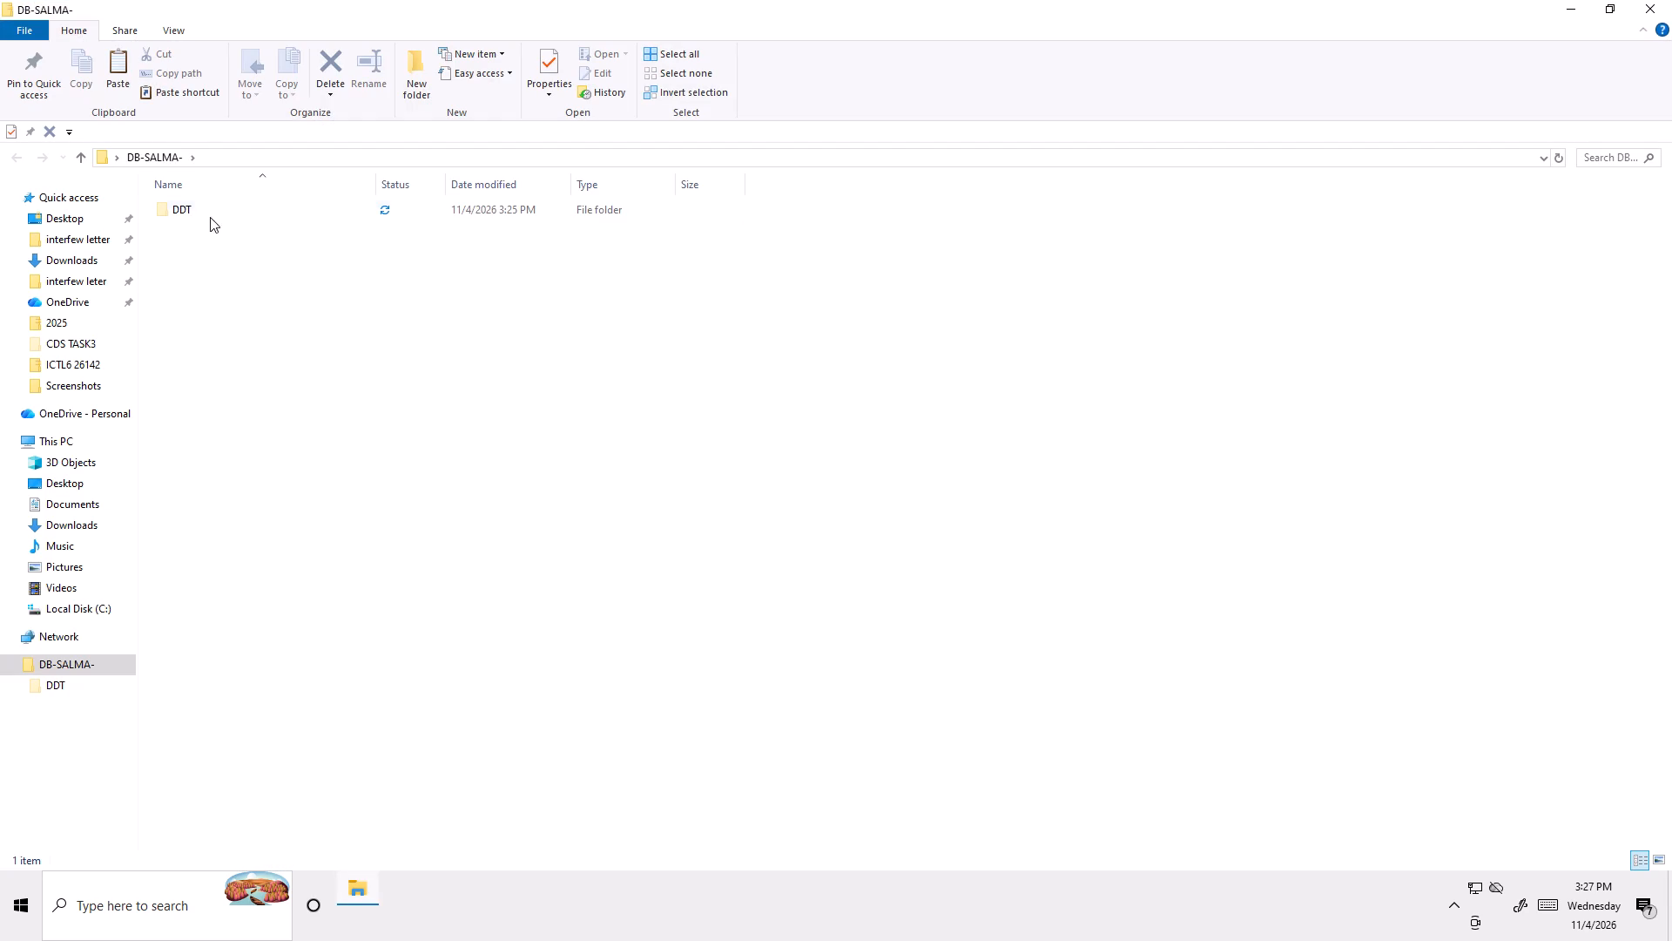
right_click(212, 208)
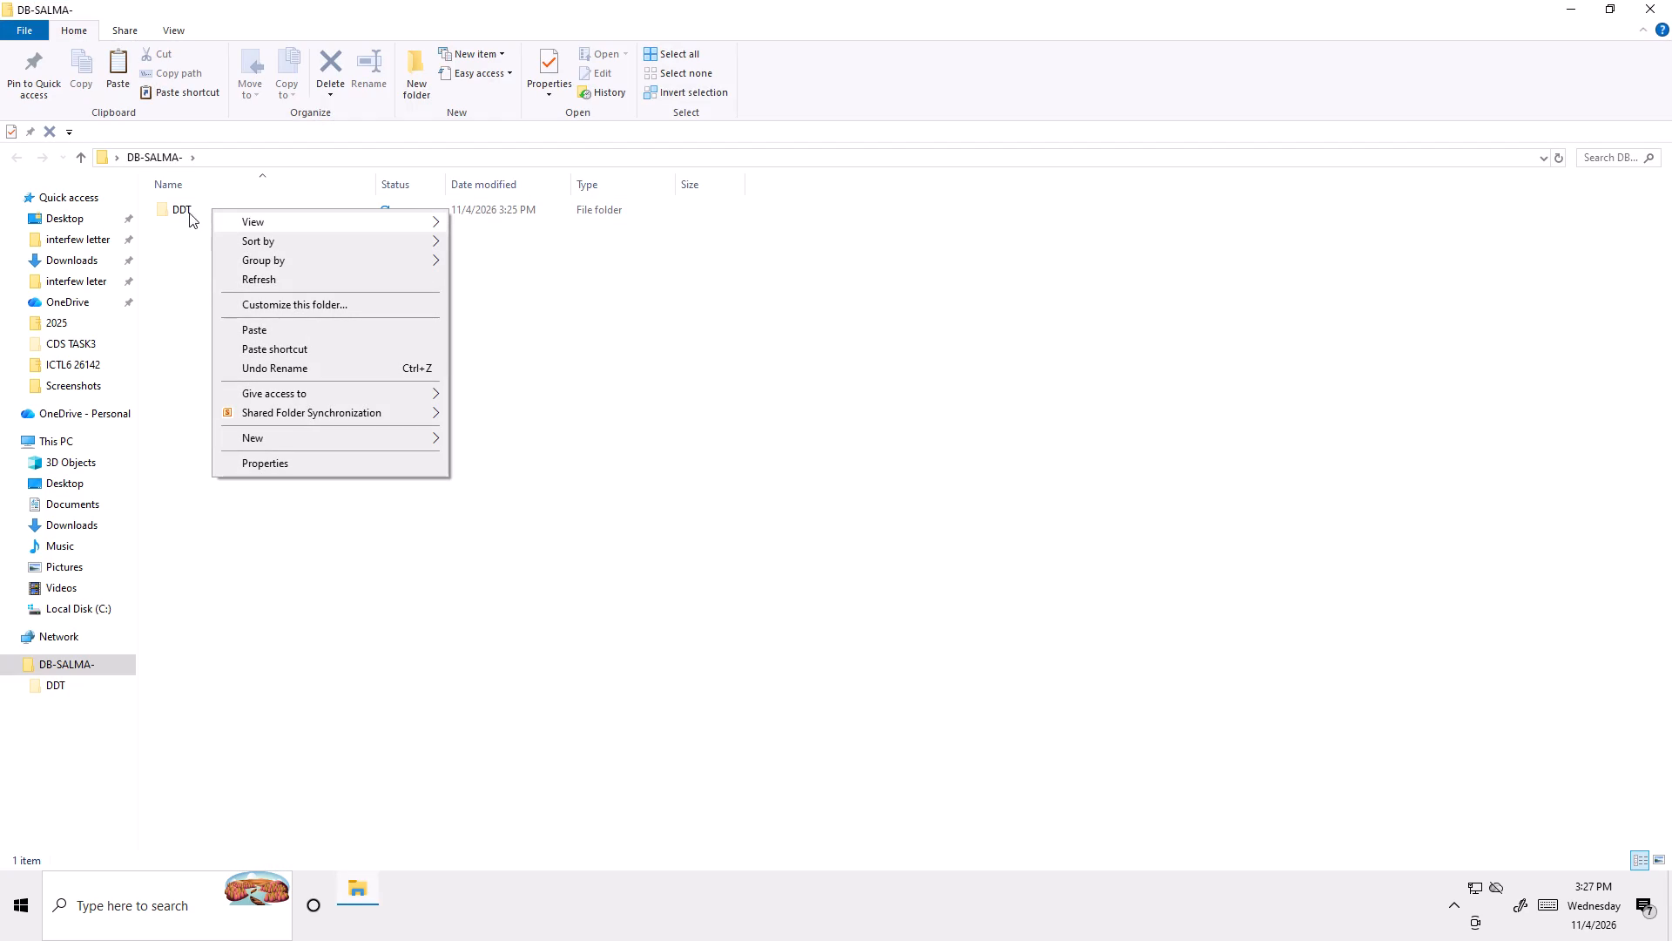
right_click(179, 206)
click(217, 215)
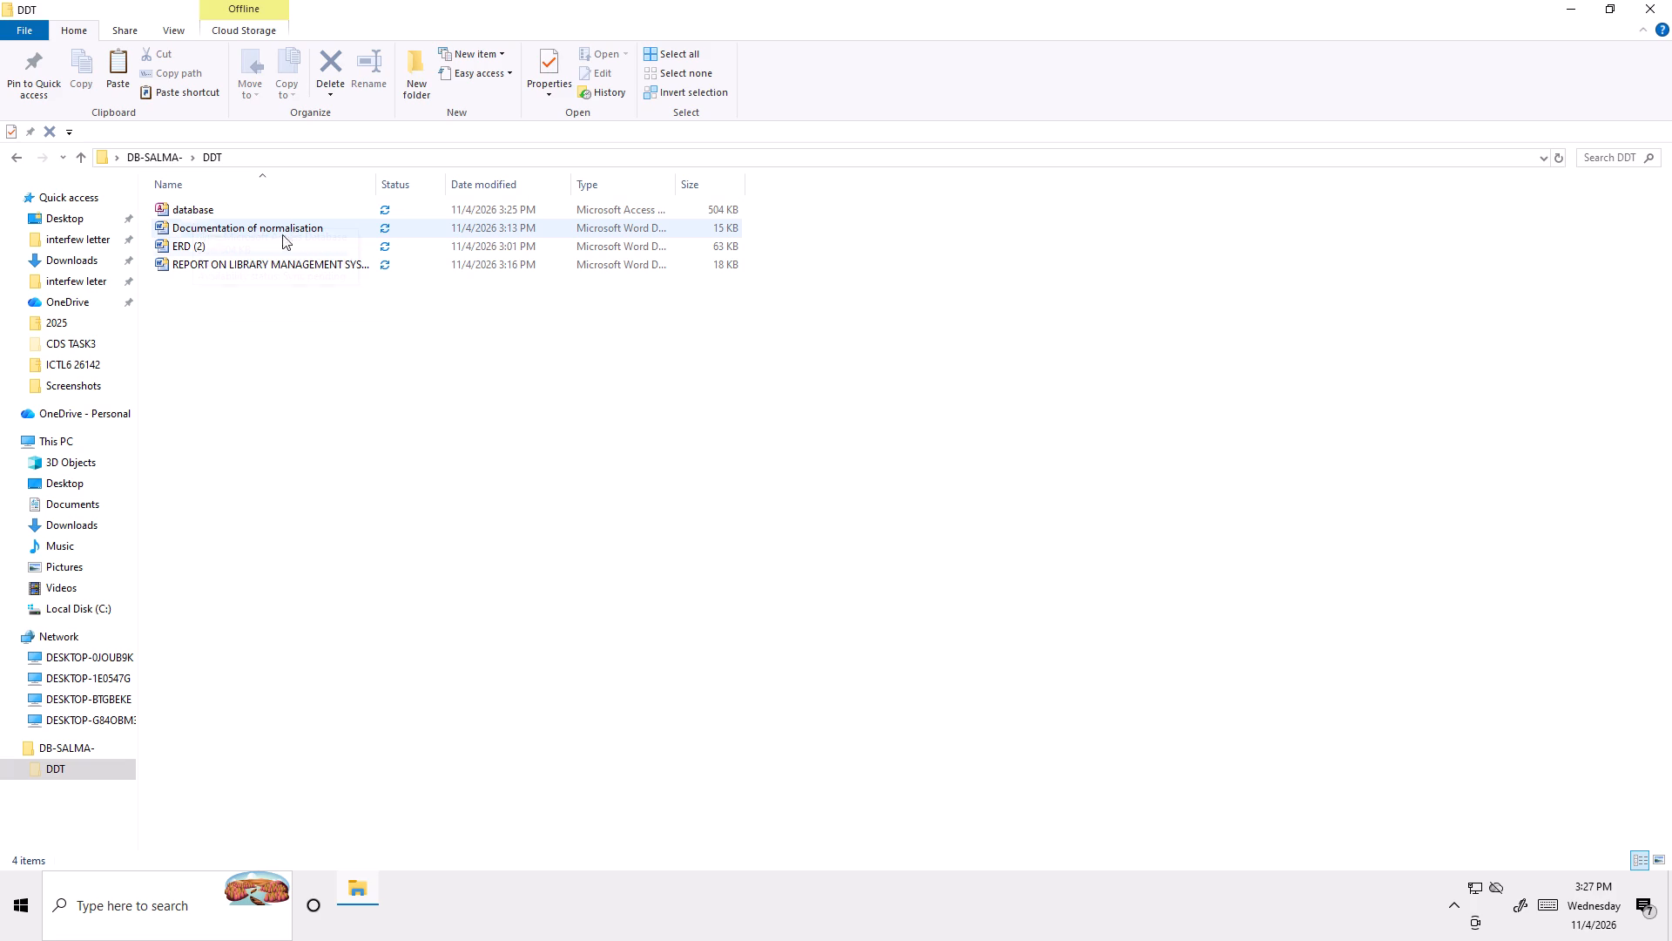
click(1660, 5)
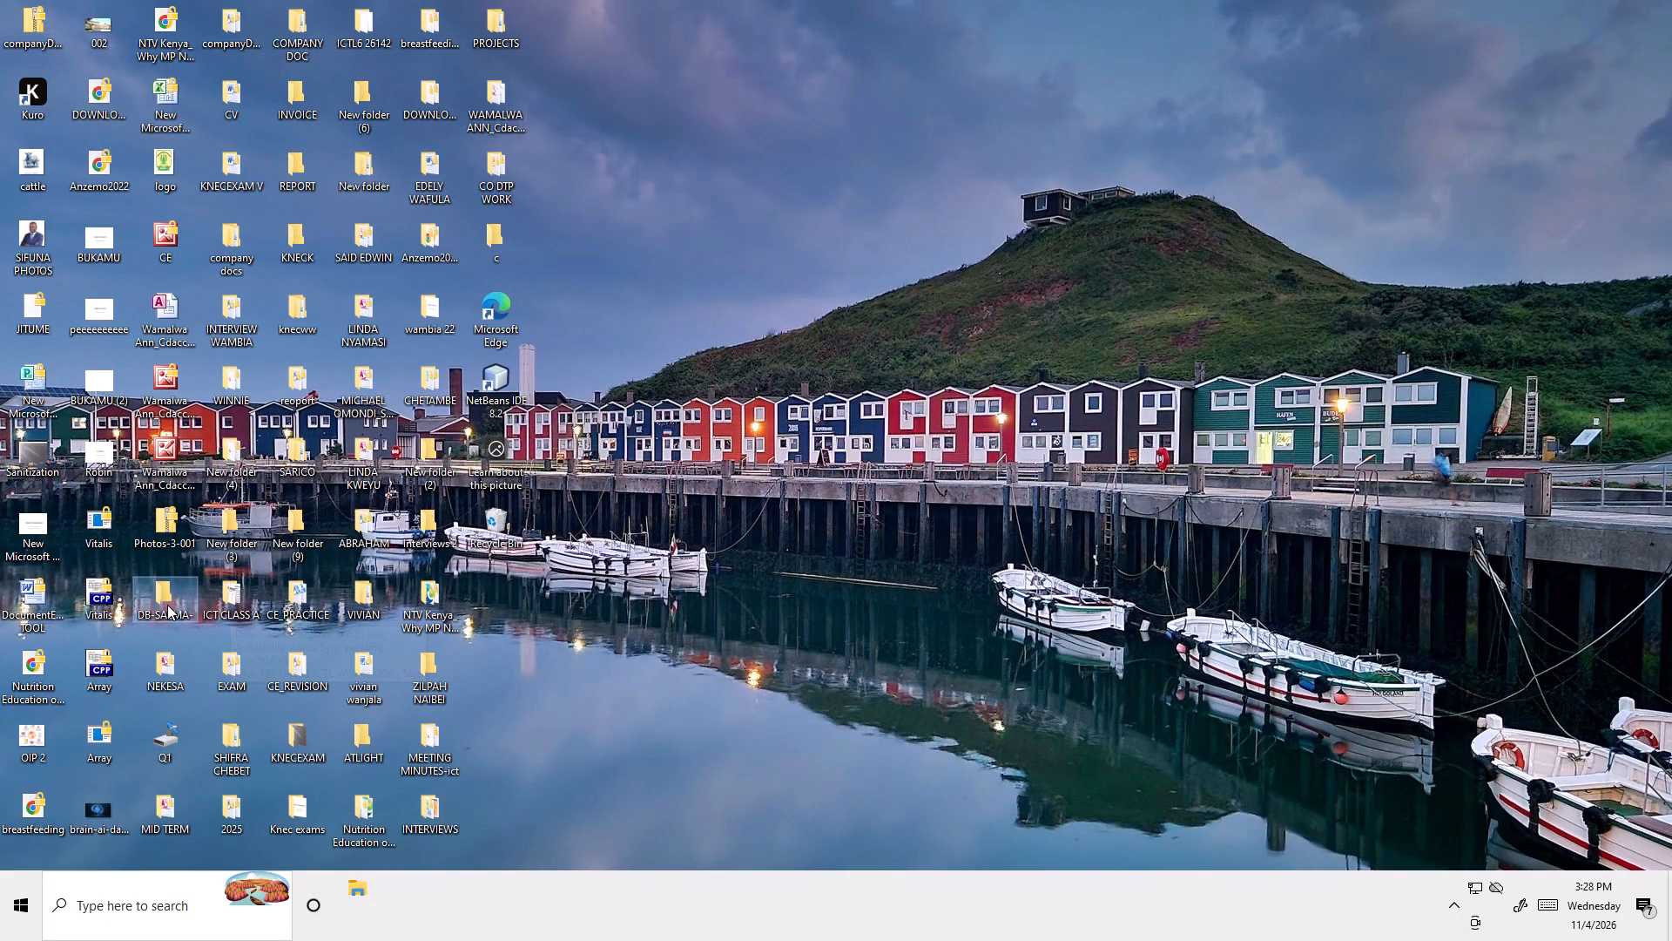
Rename the DDT subfolder inside the DB-SALMA- folder as DATABASE, open it, and close the window.
right_click(167, 605)
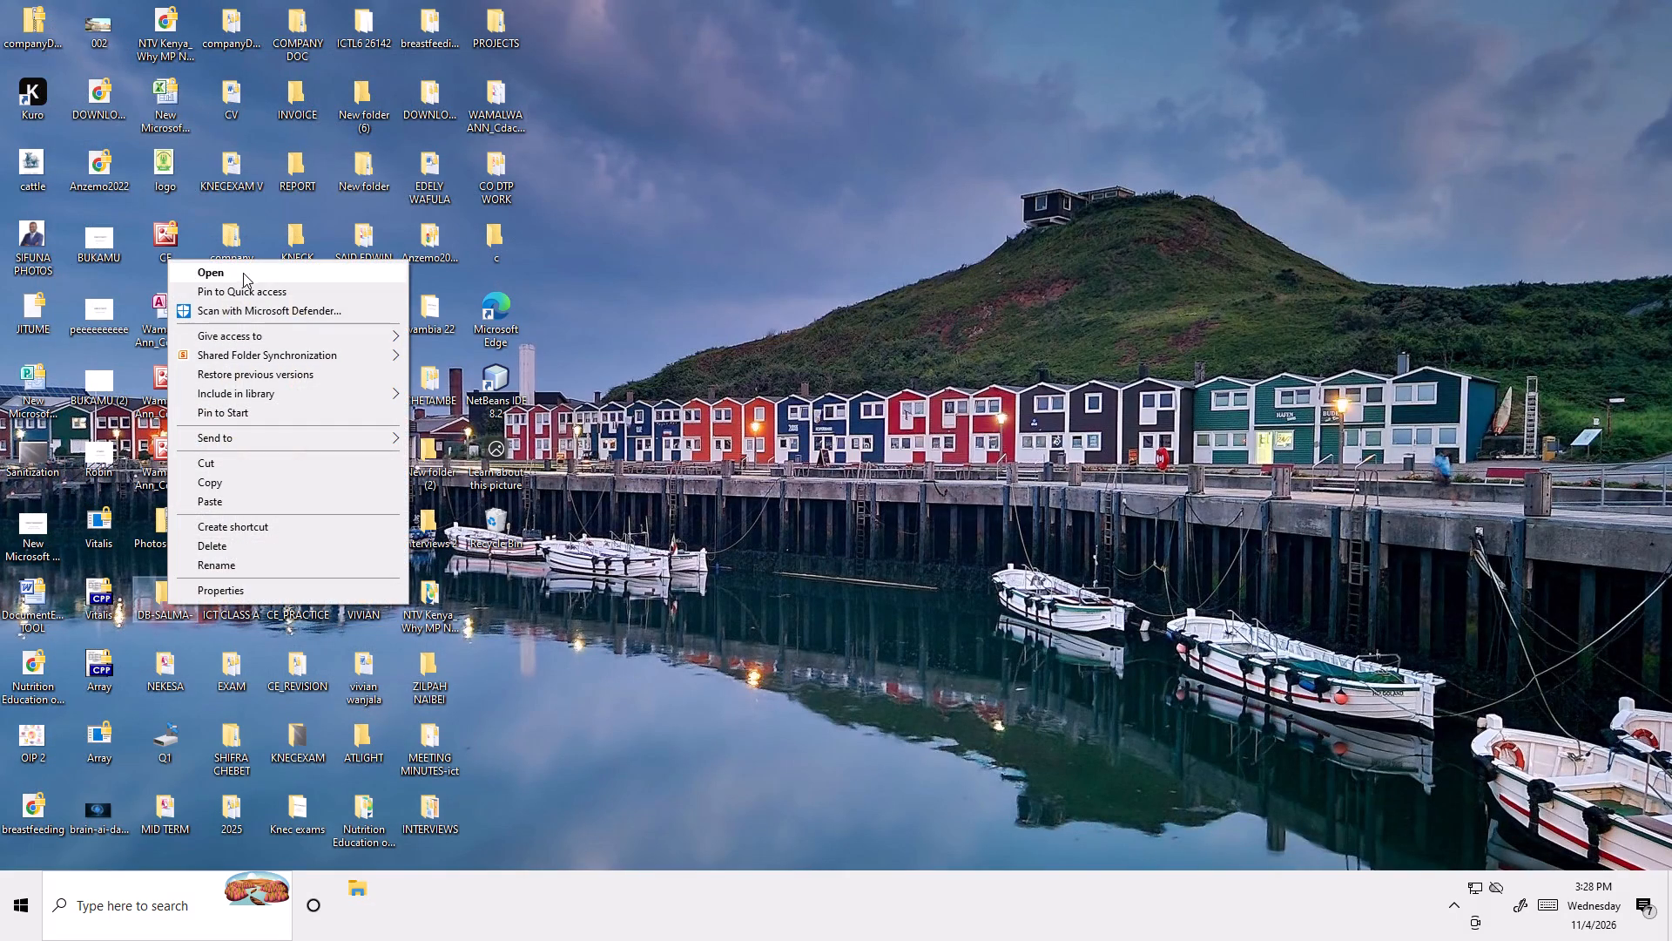
click(244, 272)
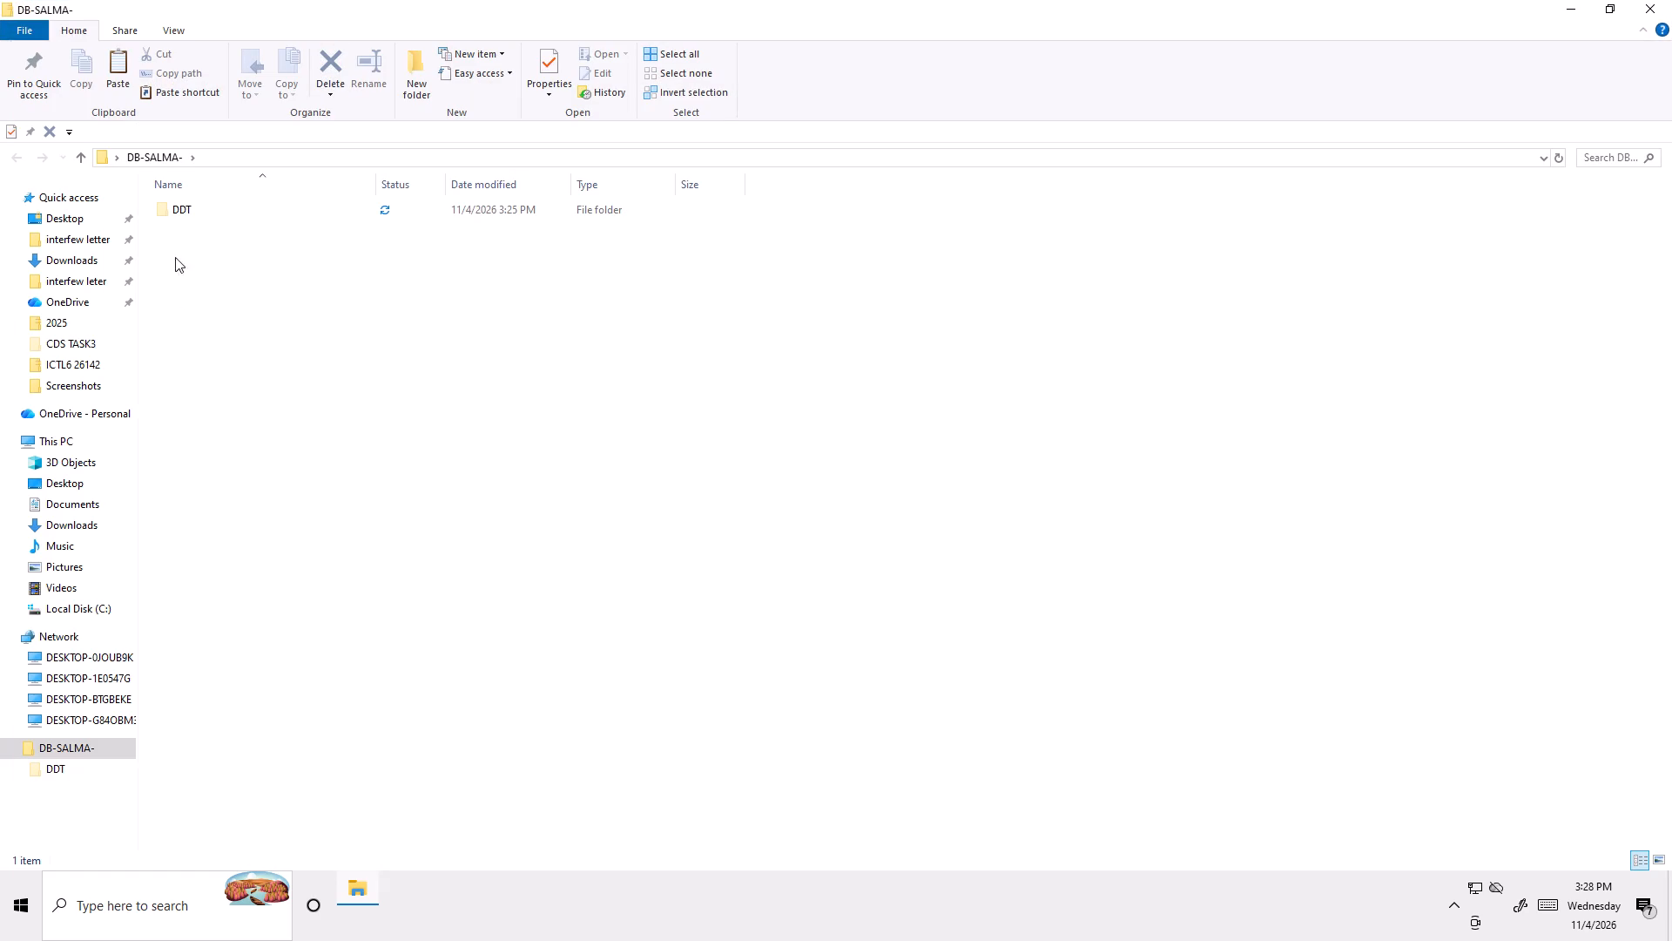
right_click(189, 209)
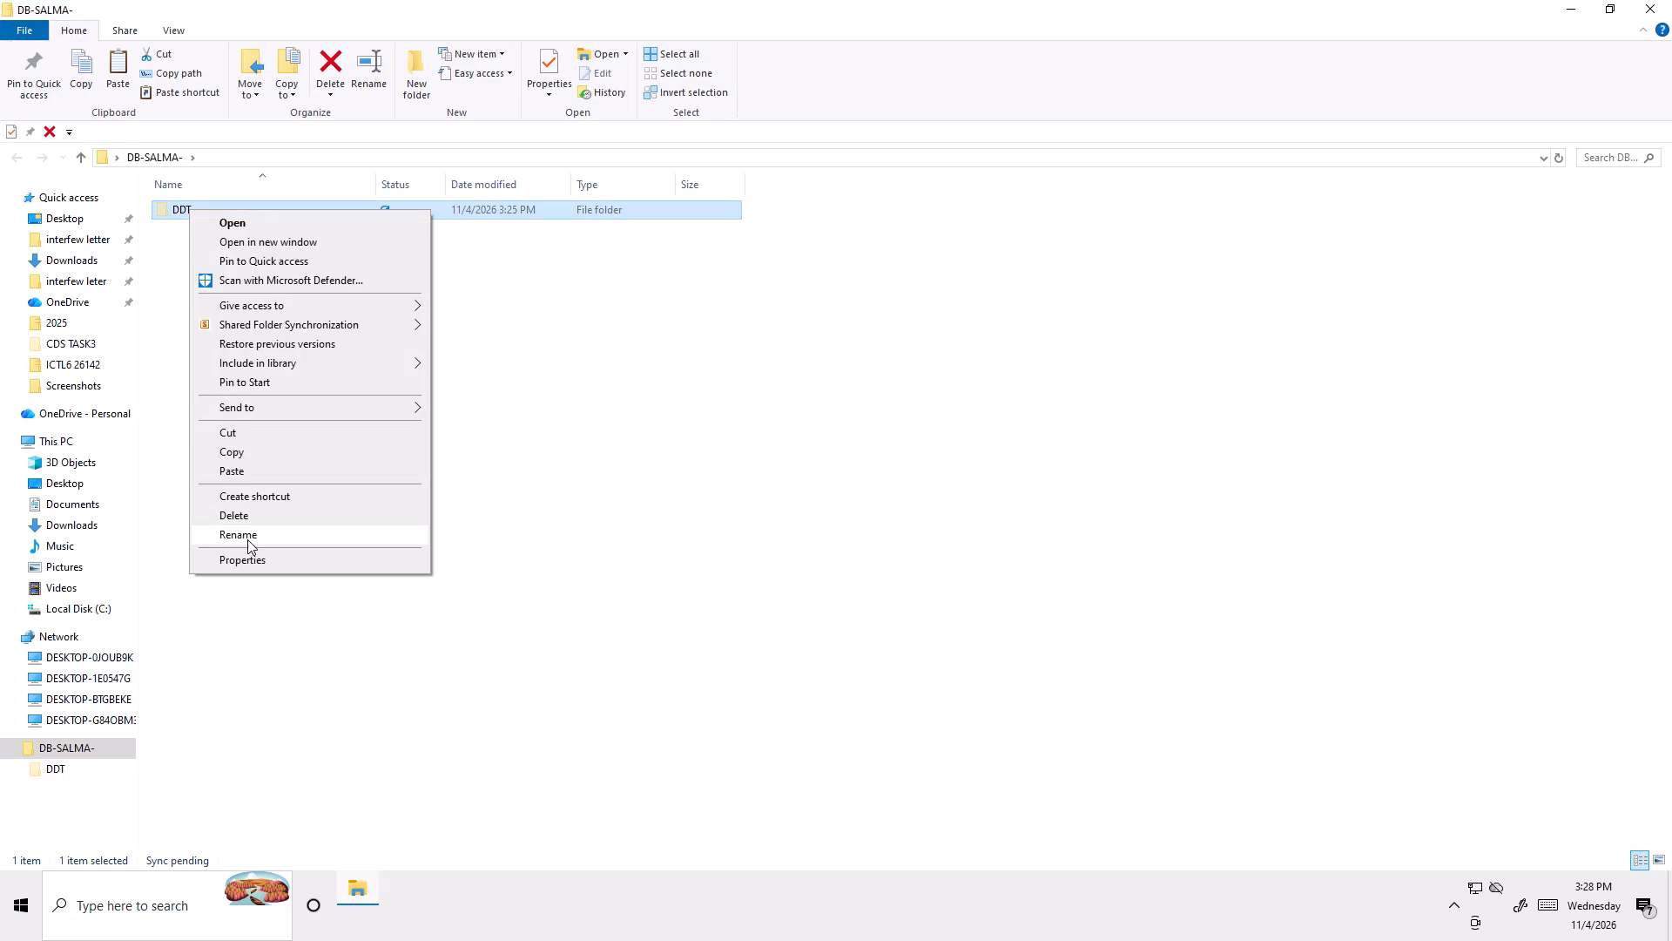
click(254, 531)
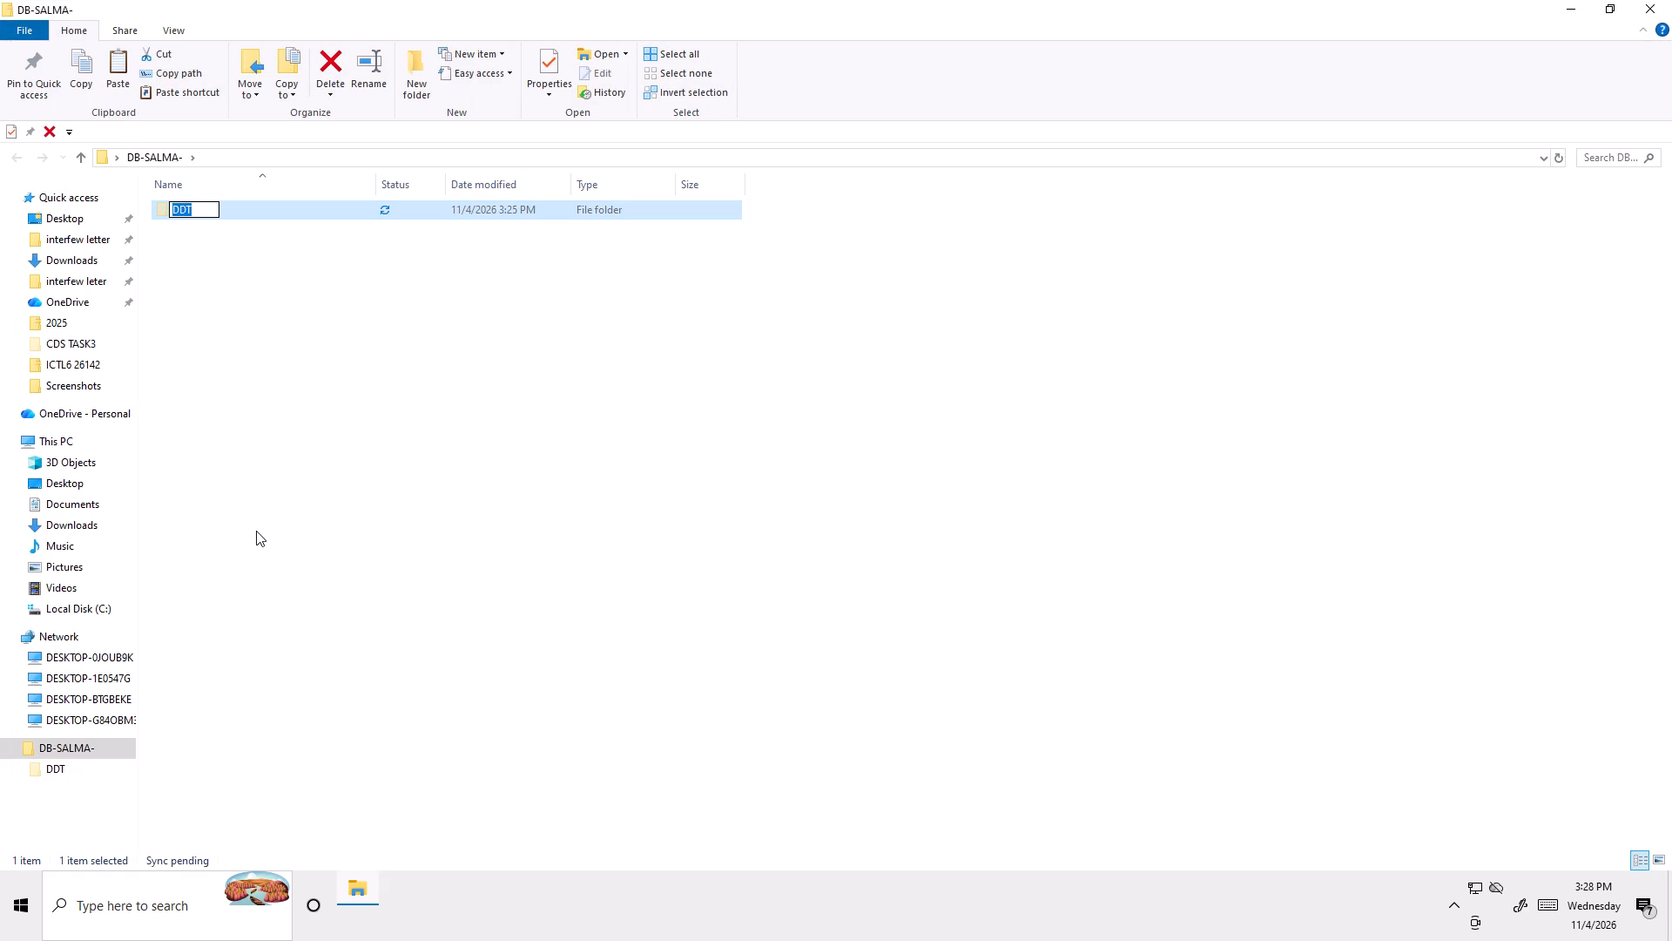
key(Delete)
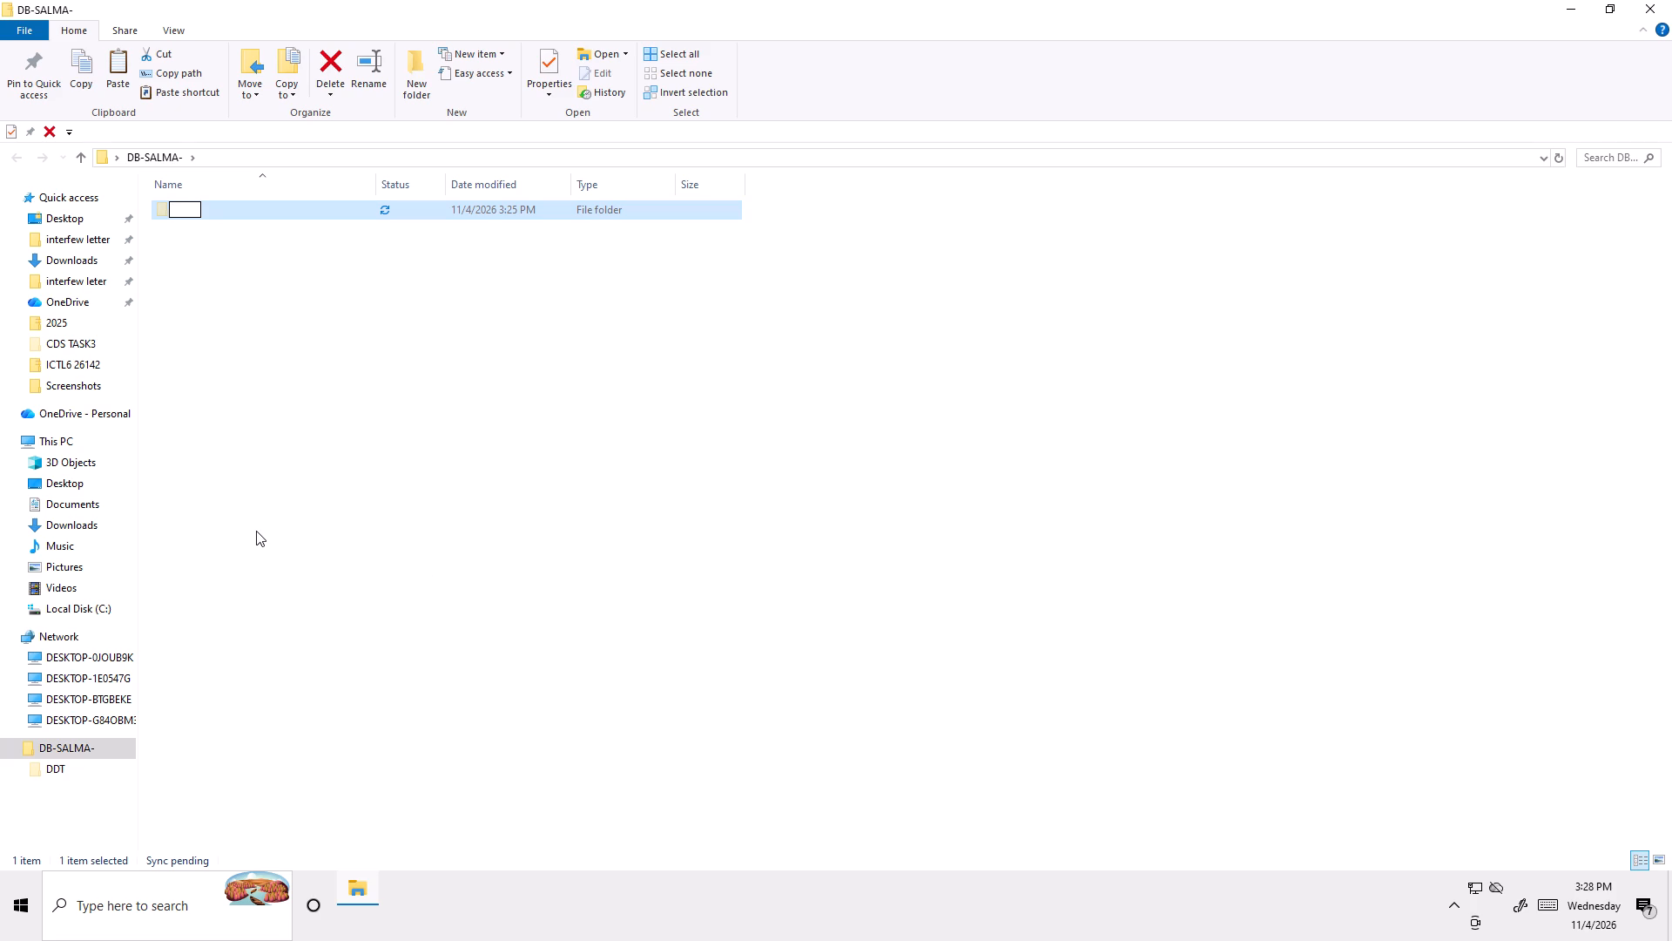
key(d)
key(BackSpace)
text(DATA)
text(BASE)
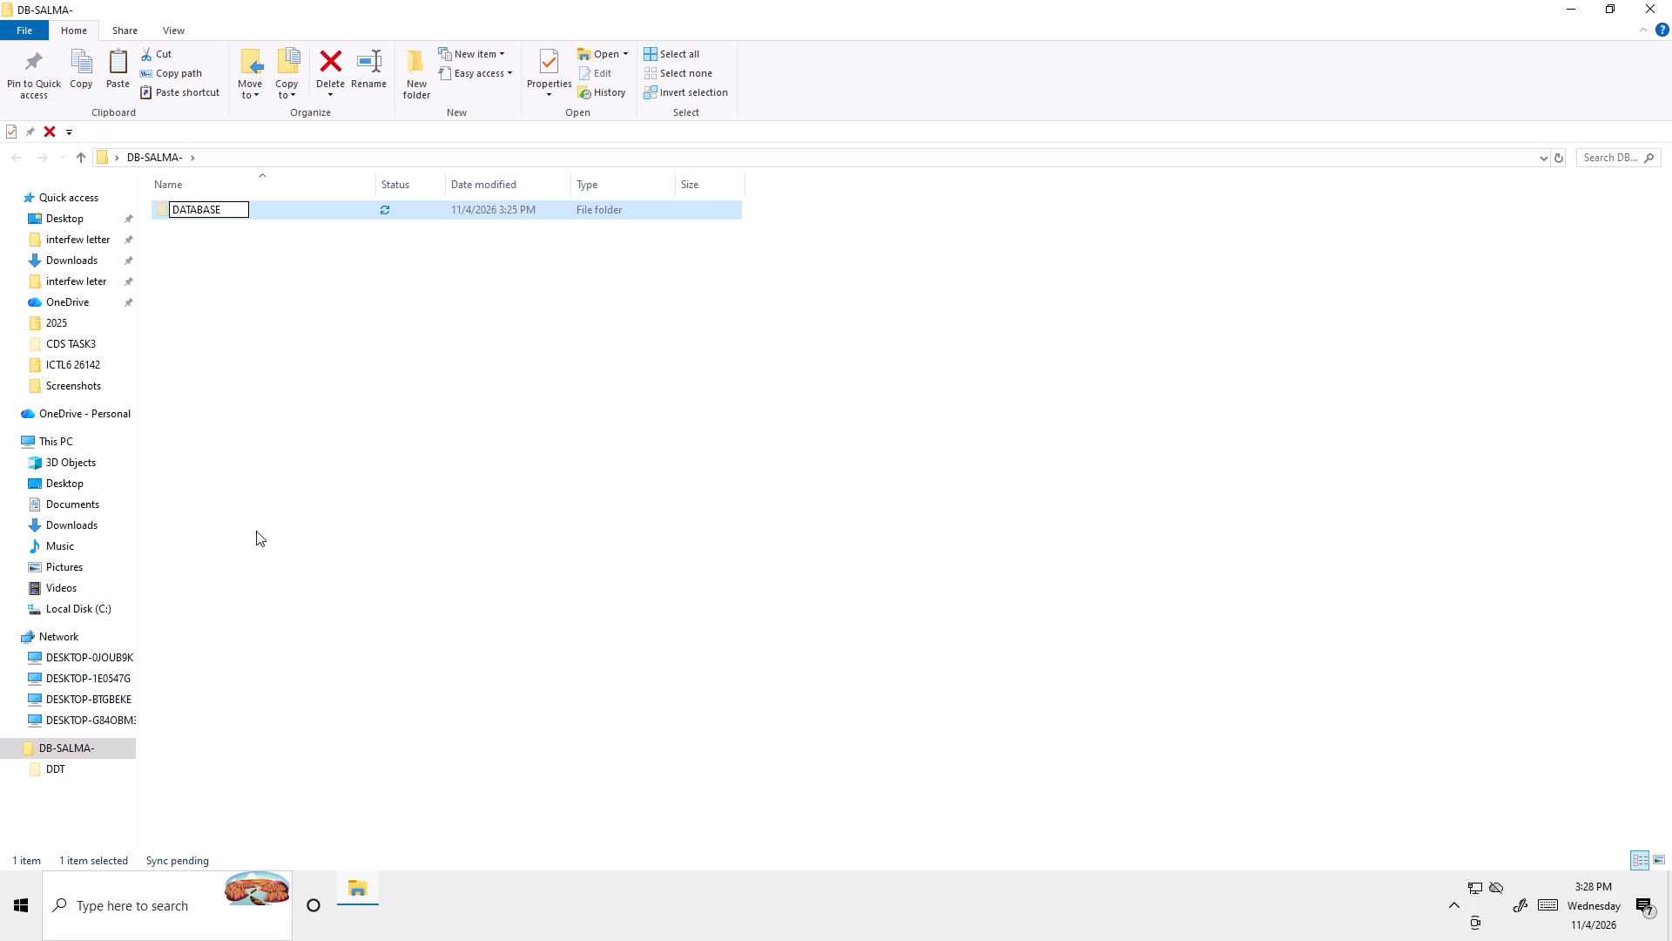
key(Return)
key(Return)
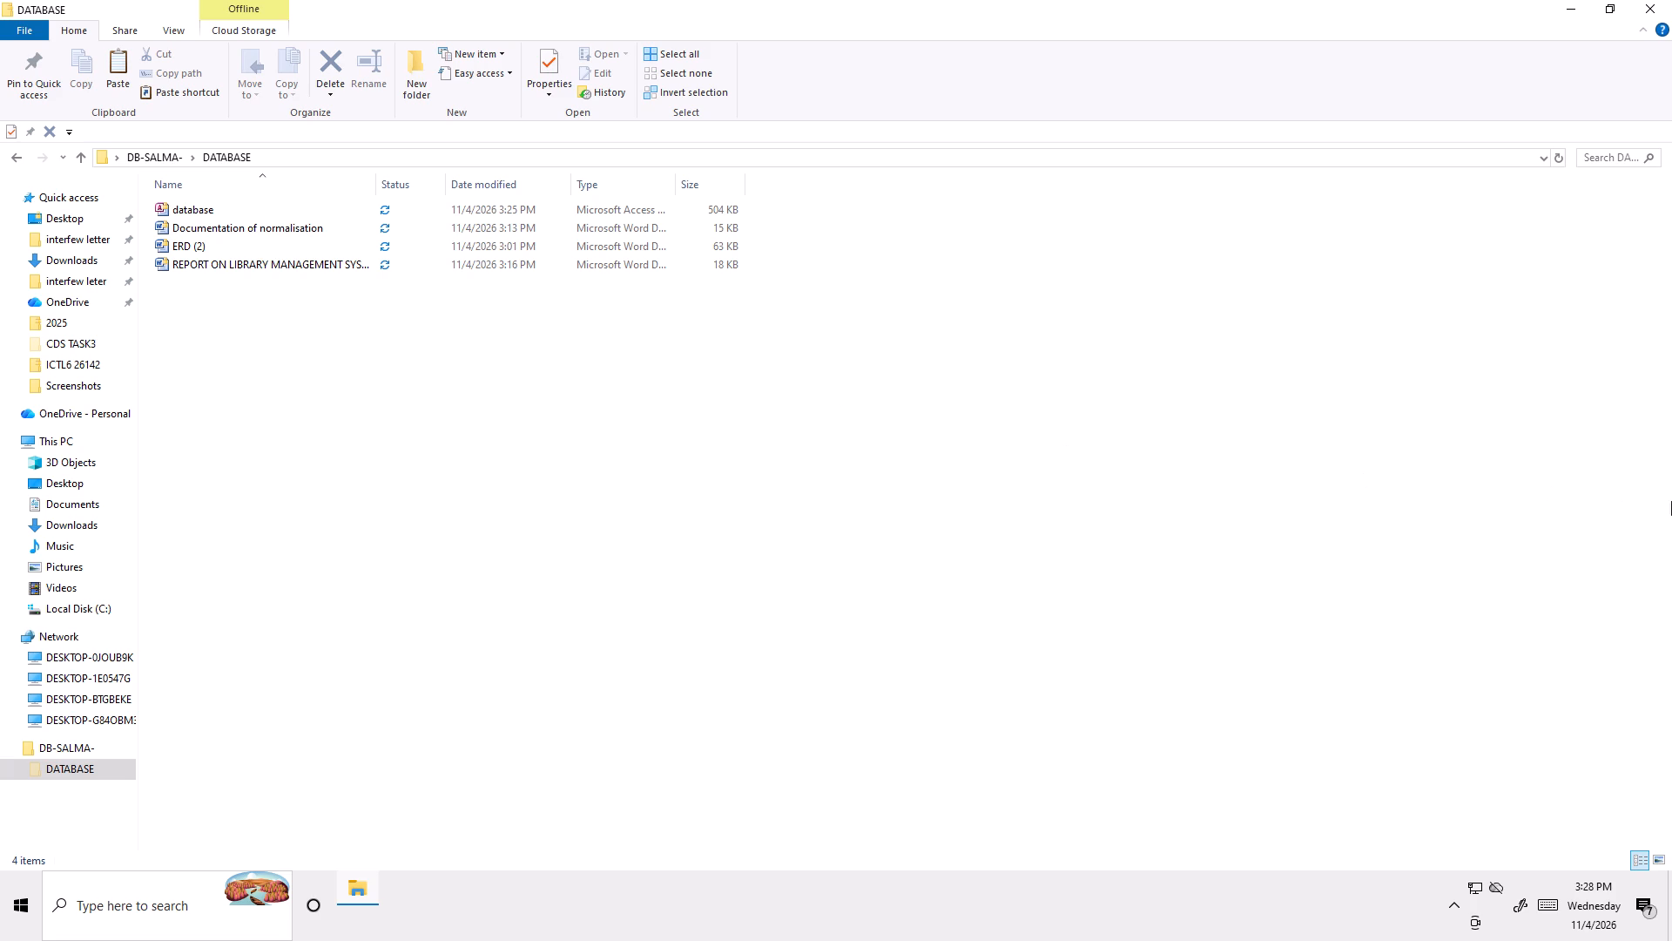
click(1643, 2)
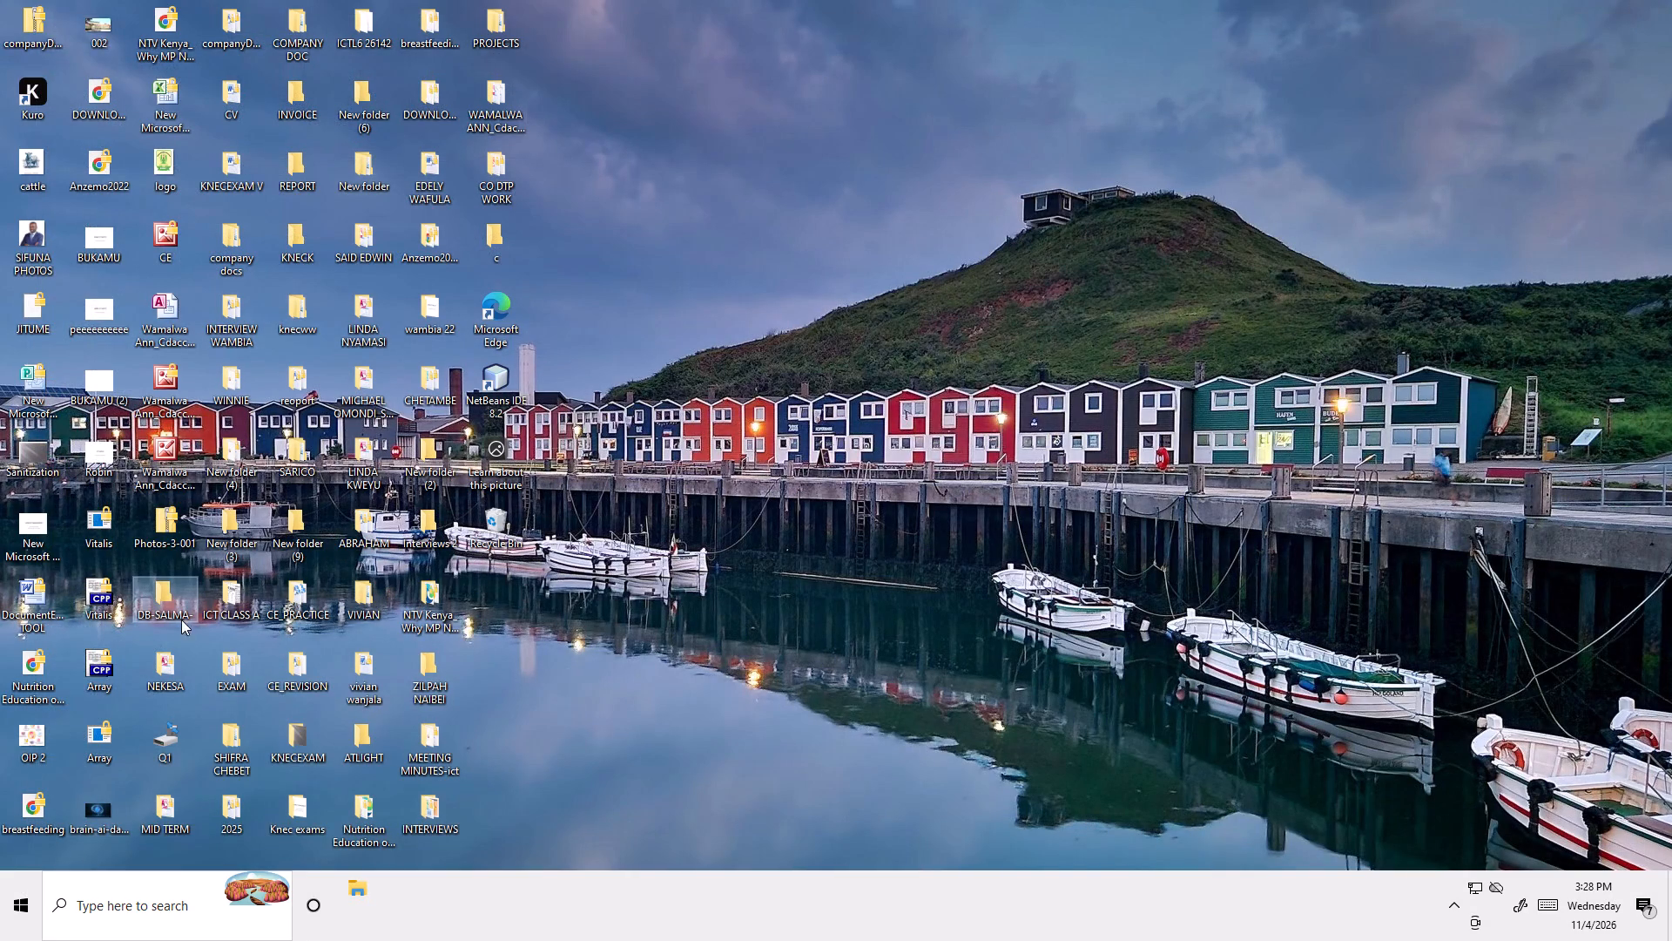
Open the DATABASE subfolder in the DB-SALMA- desktop folder and select the database file.
right_click(162, 596)
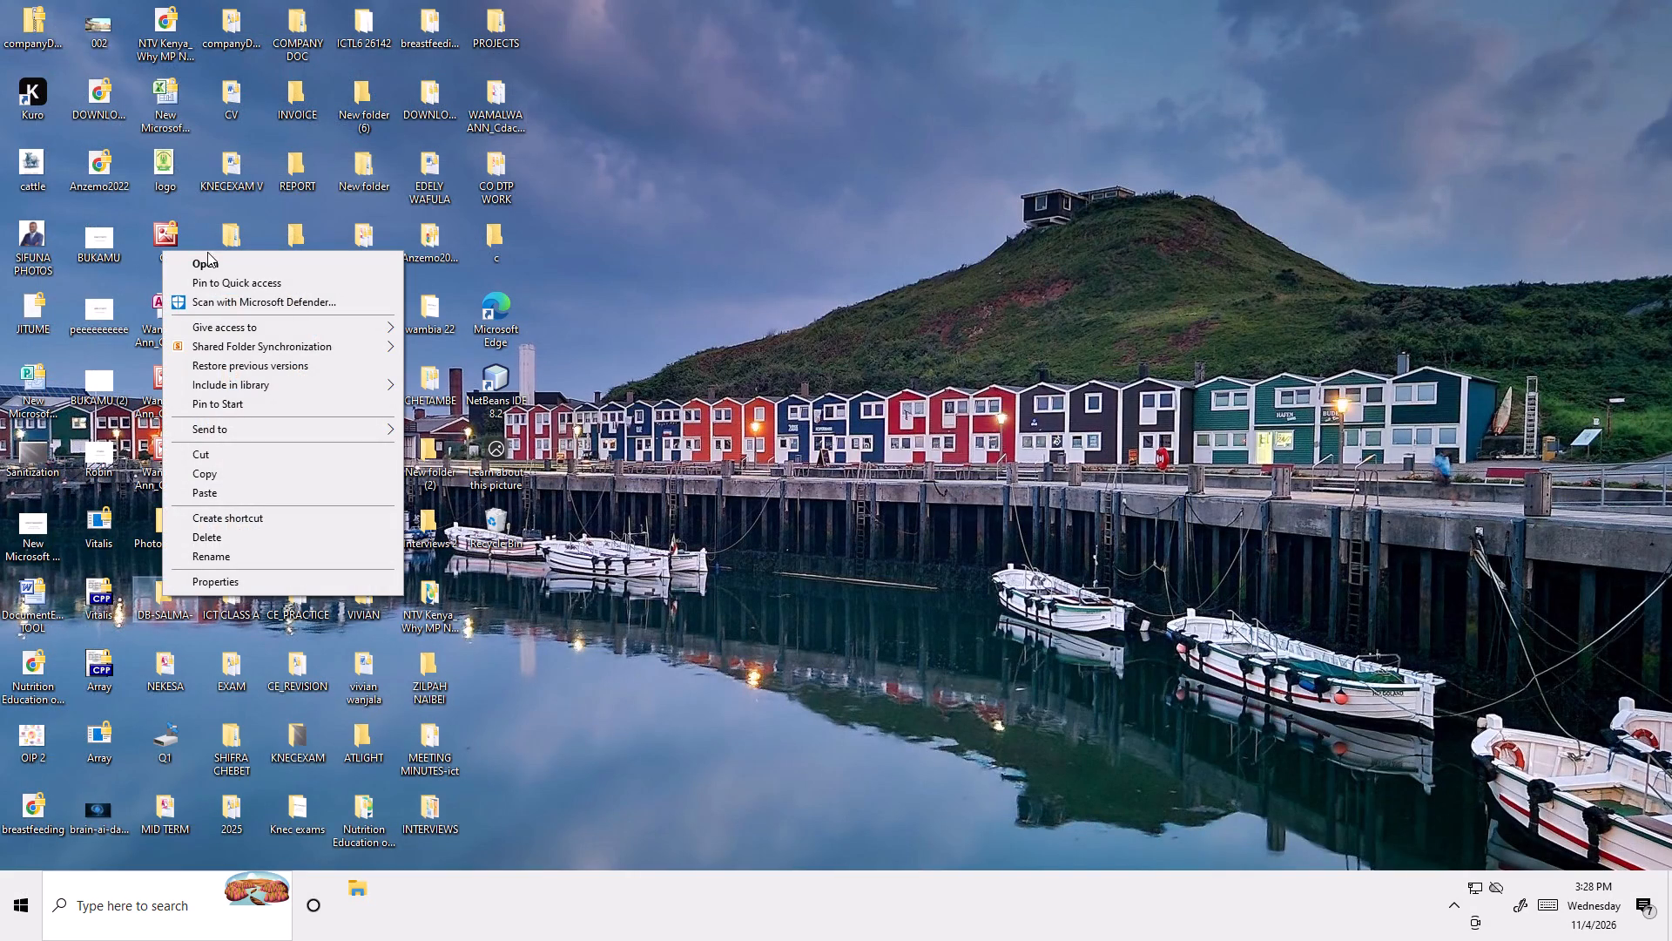
click(212, 262)
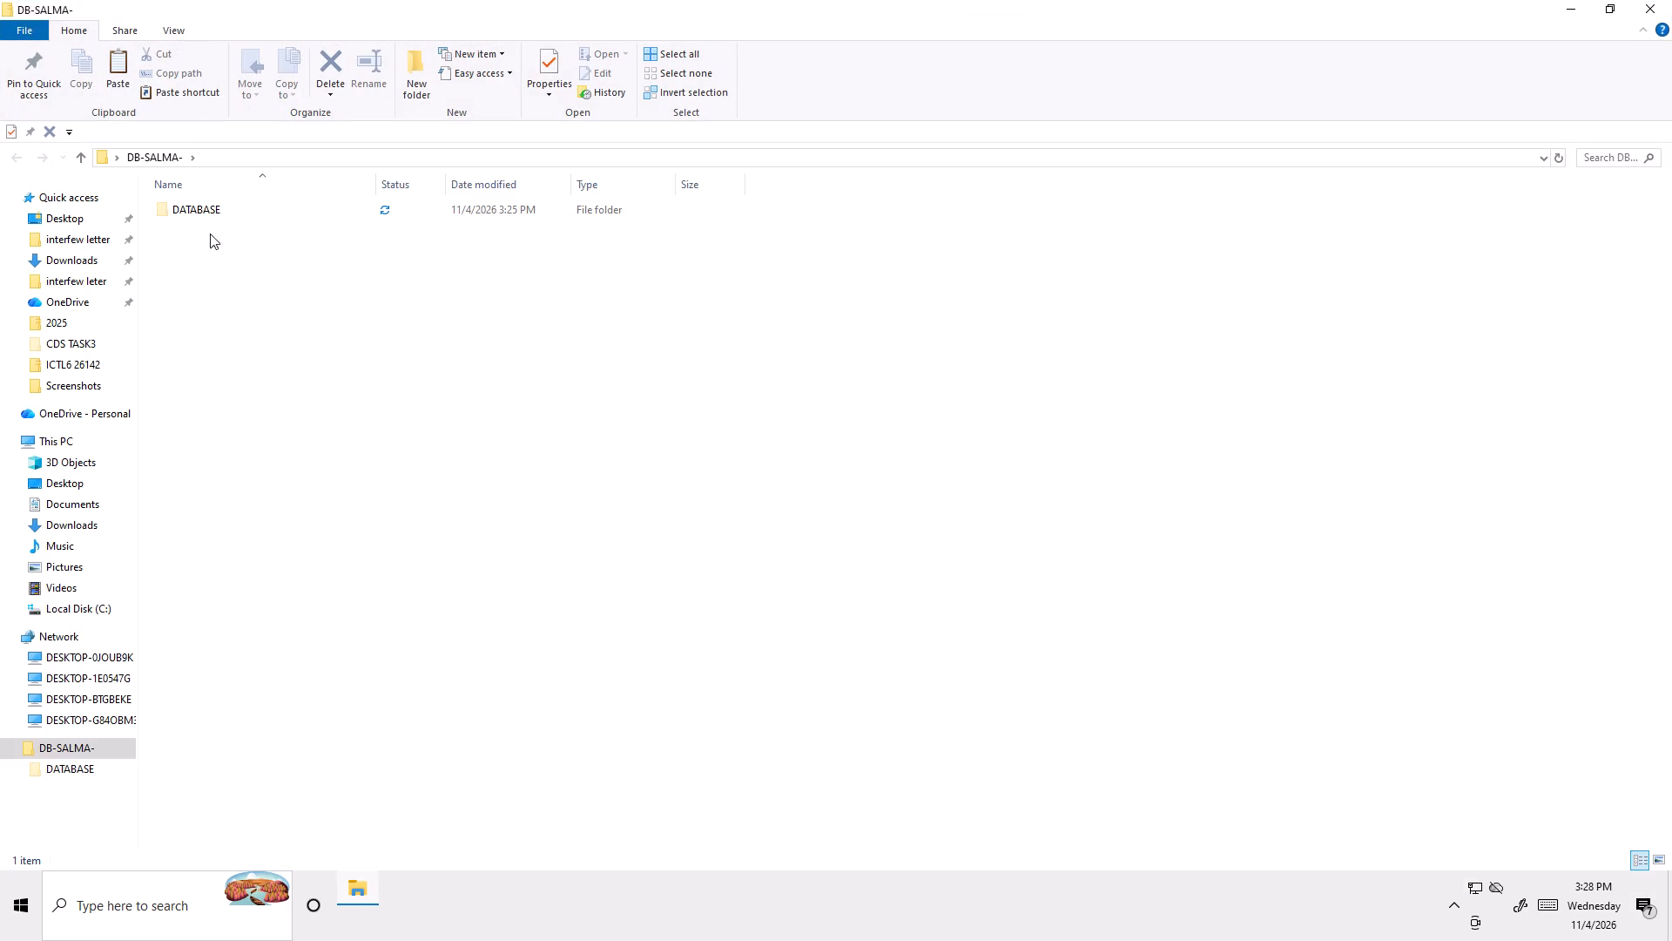
right_click(191, 202)
click(216, 215)
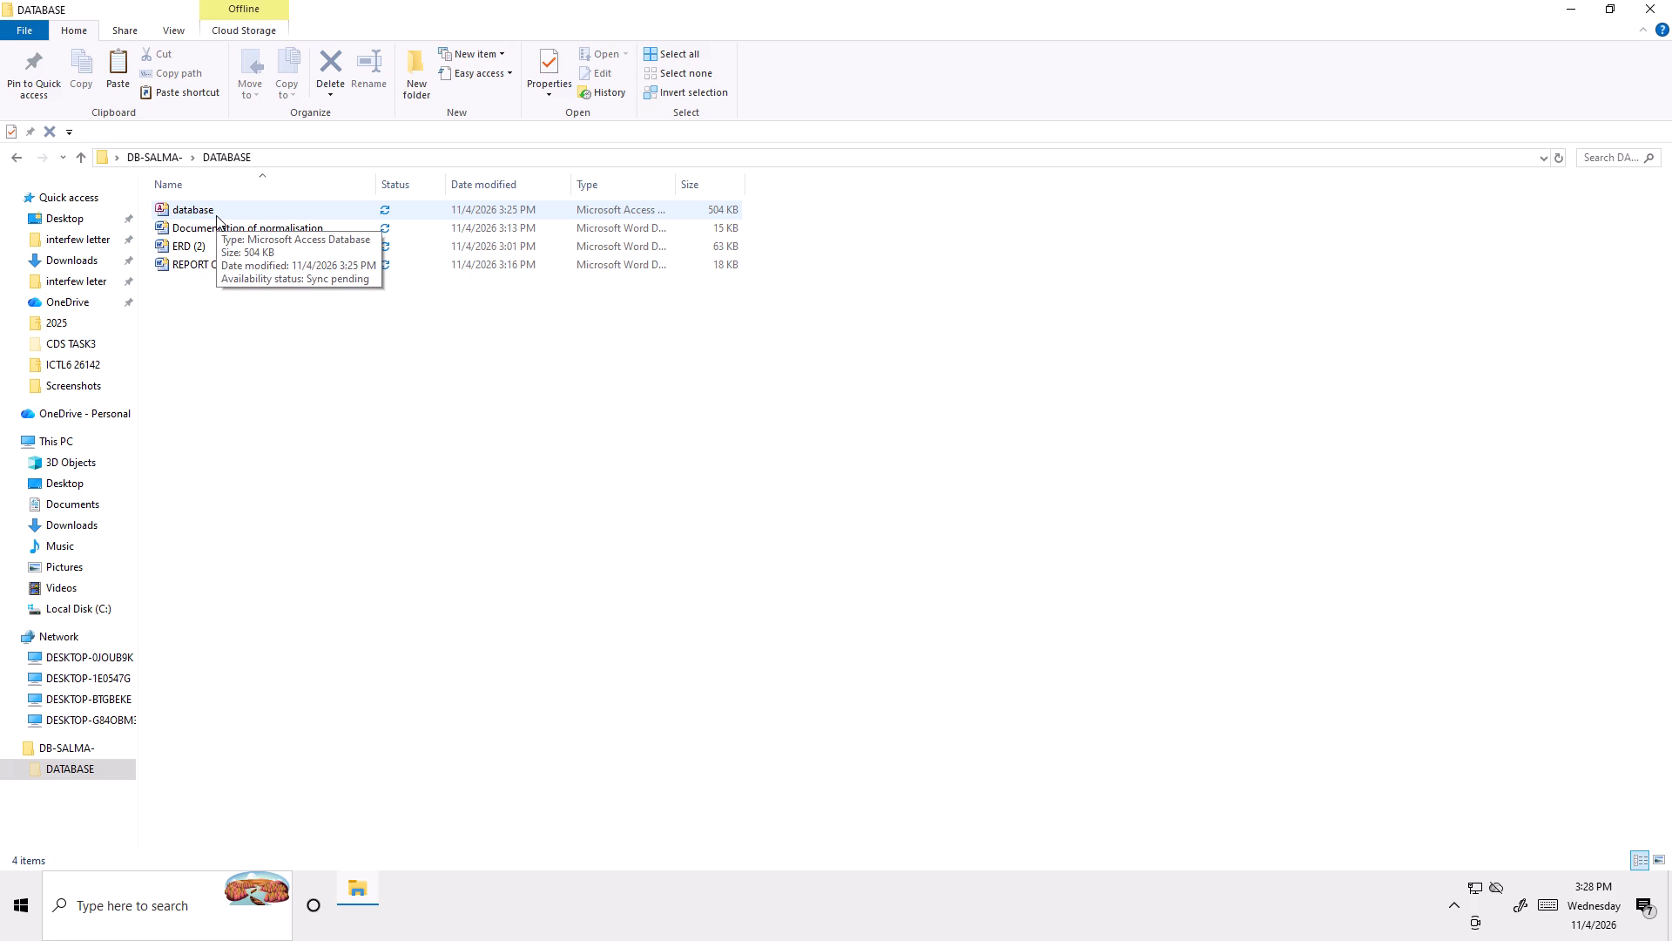
key(space)
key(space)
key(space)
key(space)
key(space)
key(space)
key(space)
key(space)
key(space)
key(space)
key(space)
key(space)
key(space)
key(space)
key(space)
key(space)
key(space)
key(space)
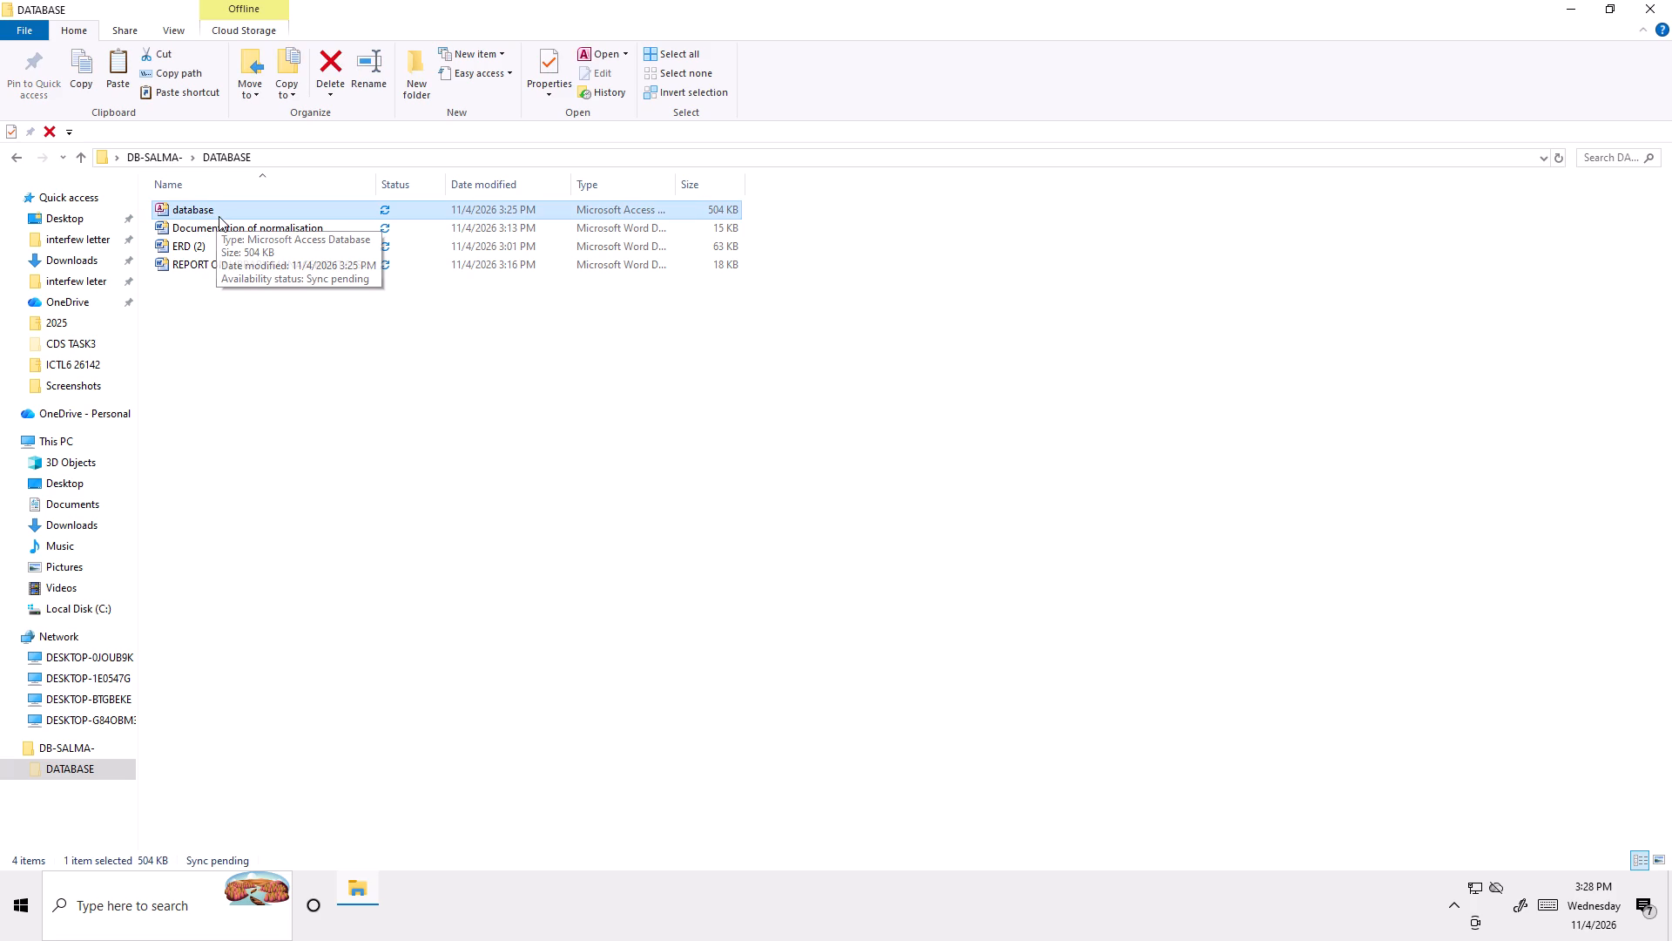
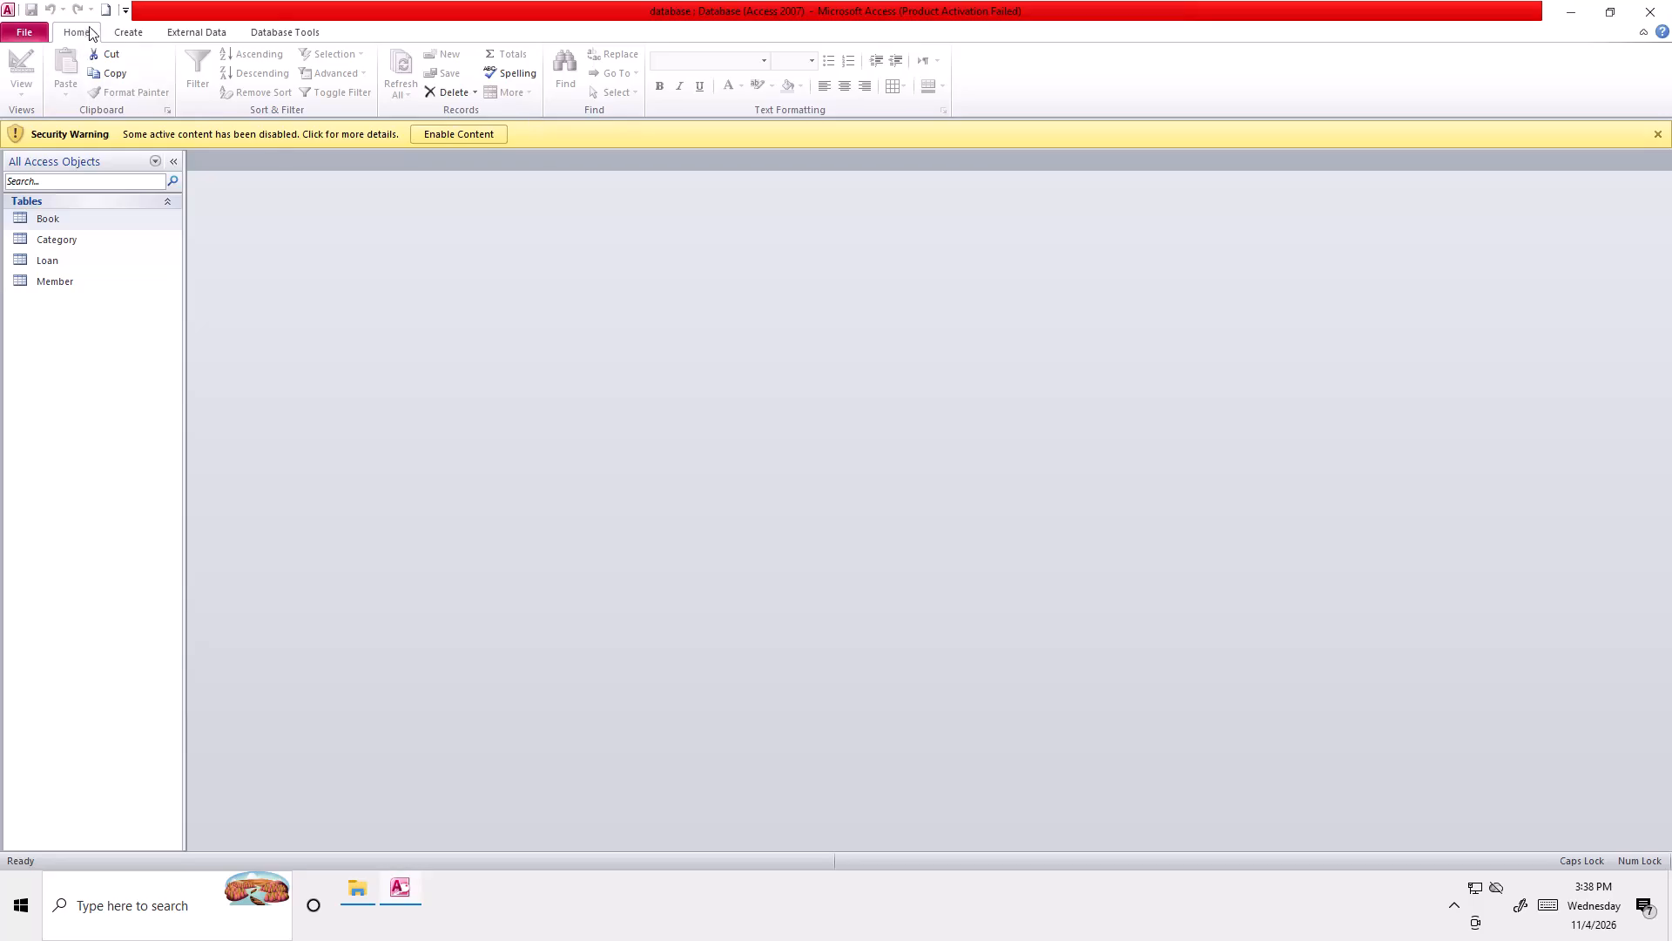
Open the relationships diagram and delete the Category–Book, Book–Loan and Member–Loan relationships.
click(280, 27)
click(195, 66)
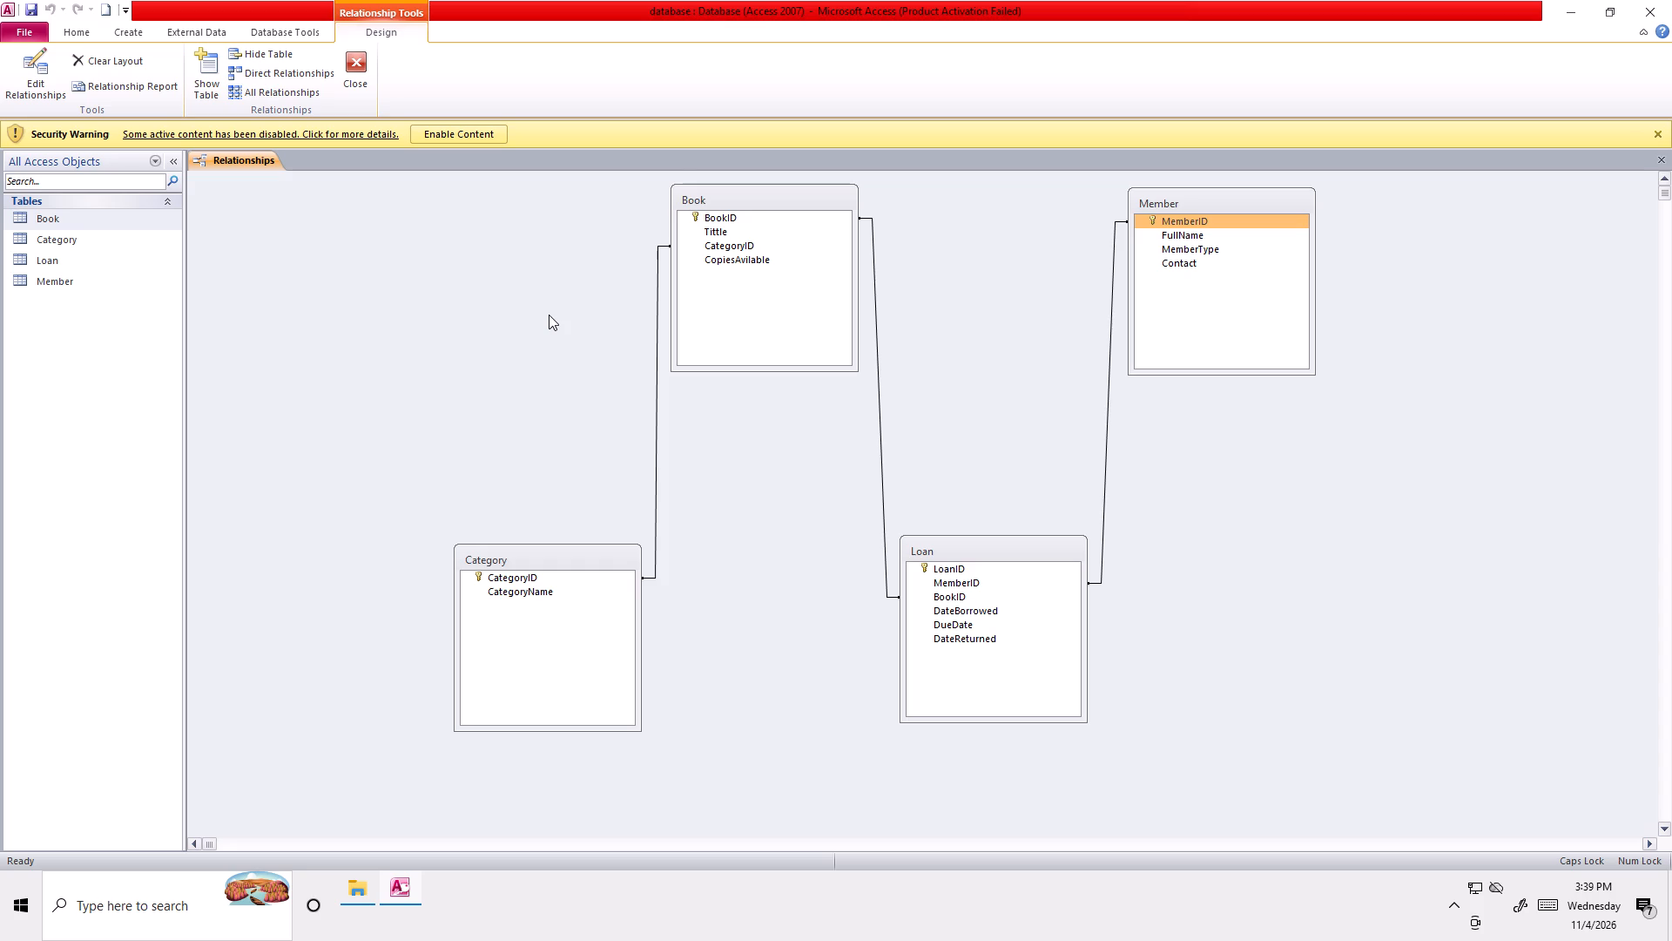
right_click(656, 452)
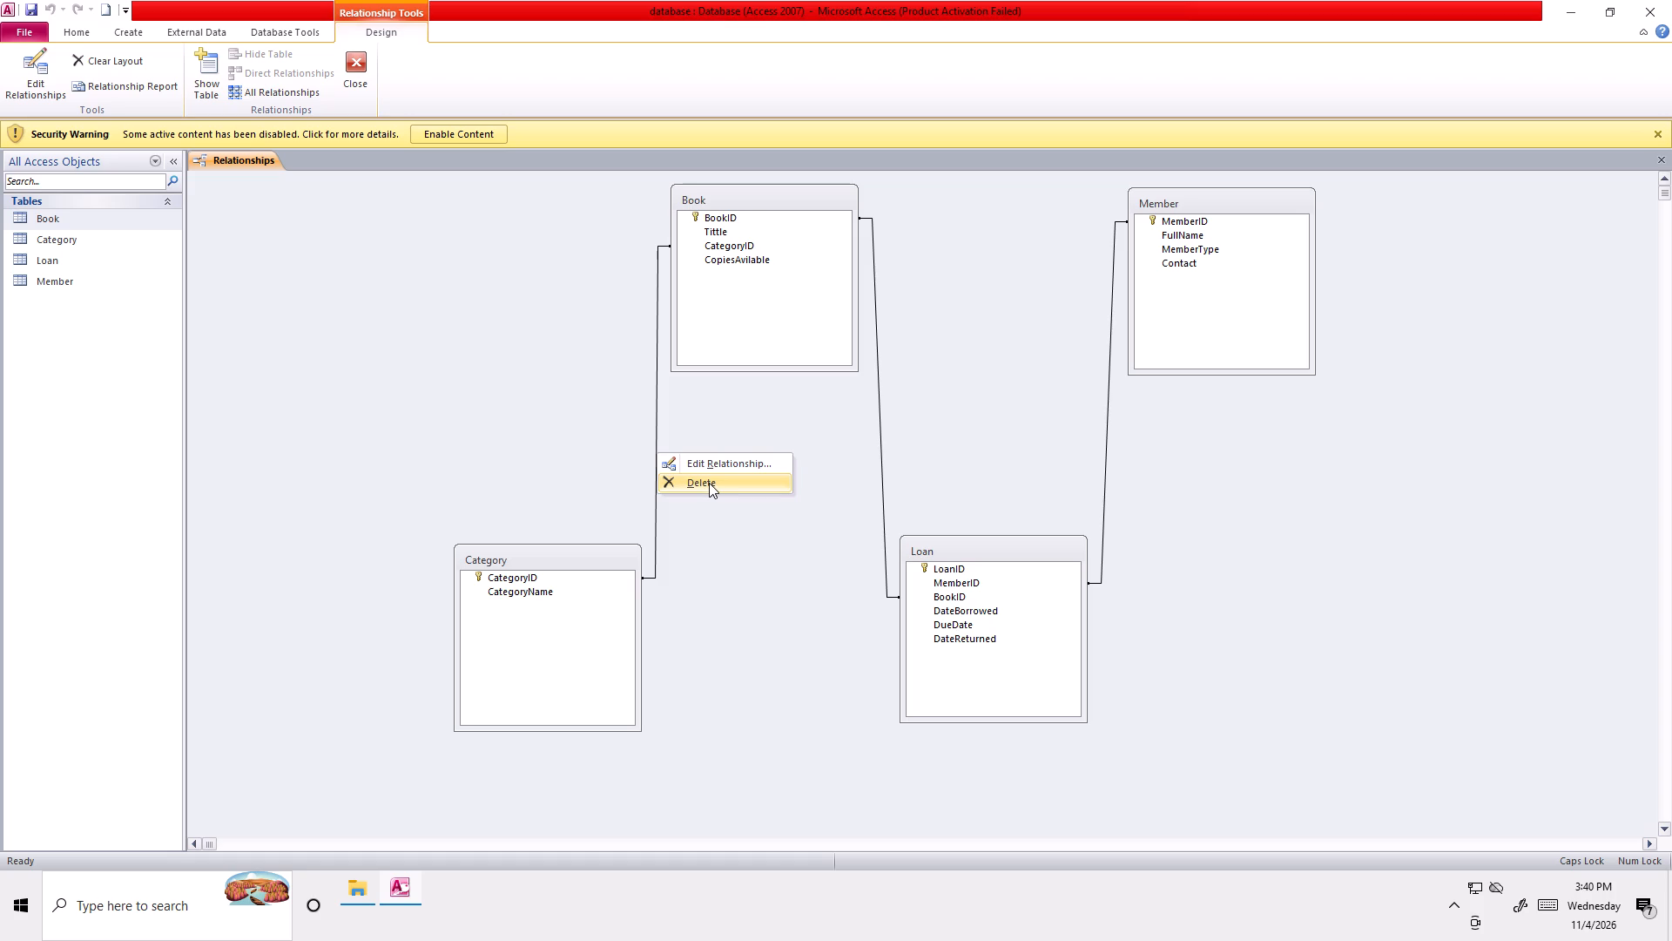
click(709, 483)
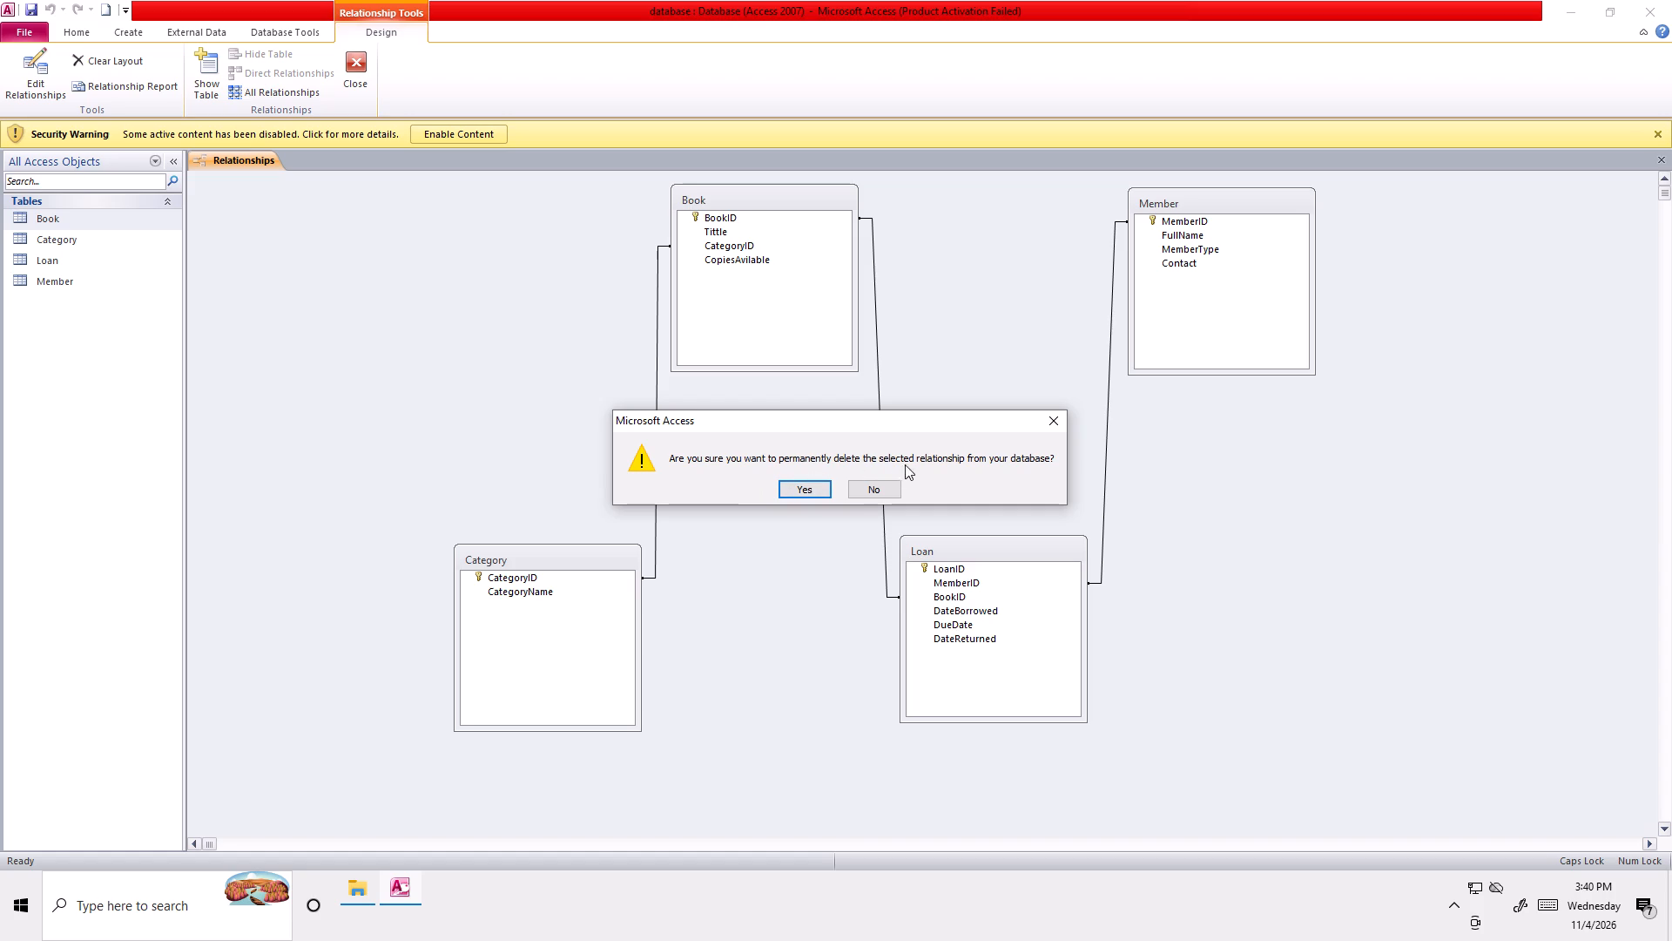
click(812, 488)
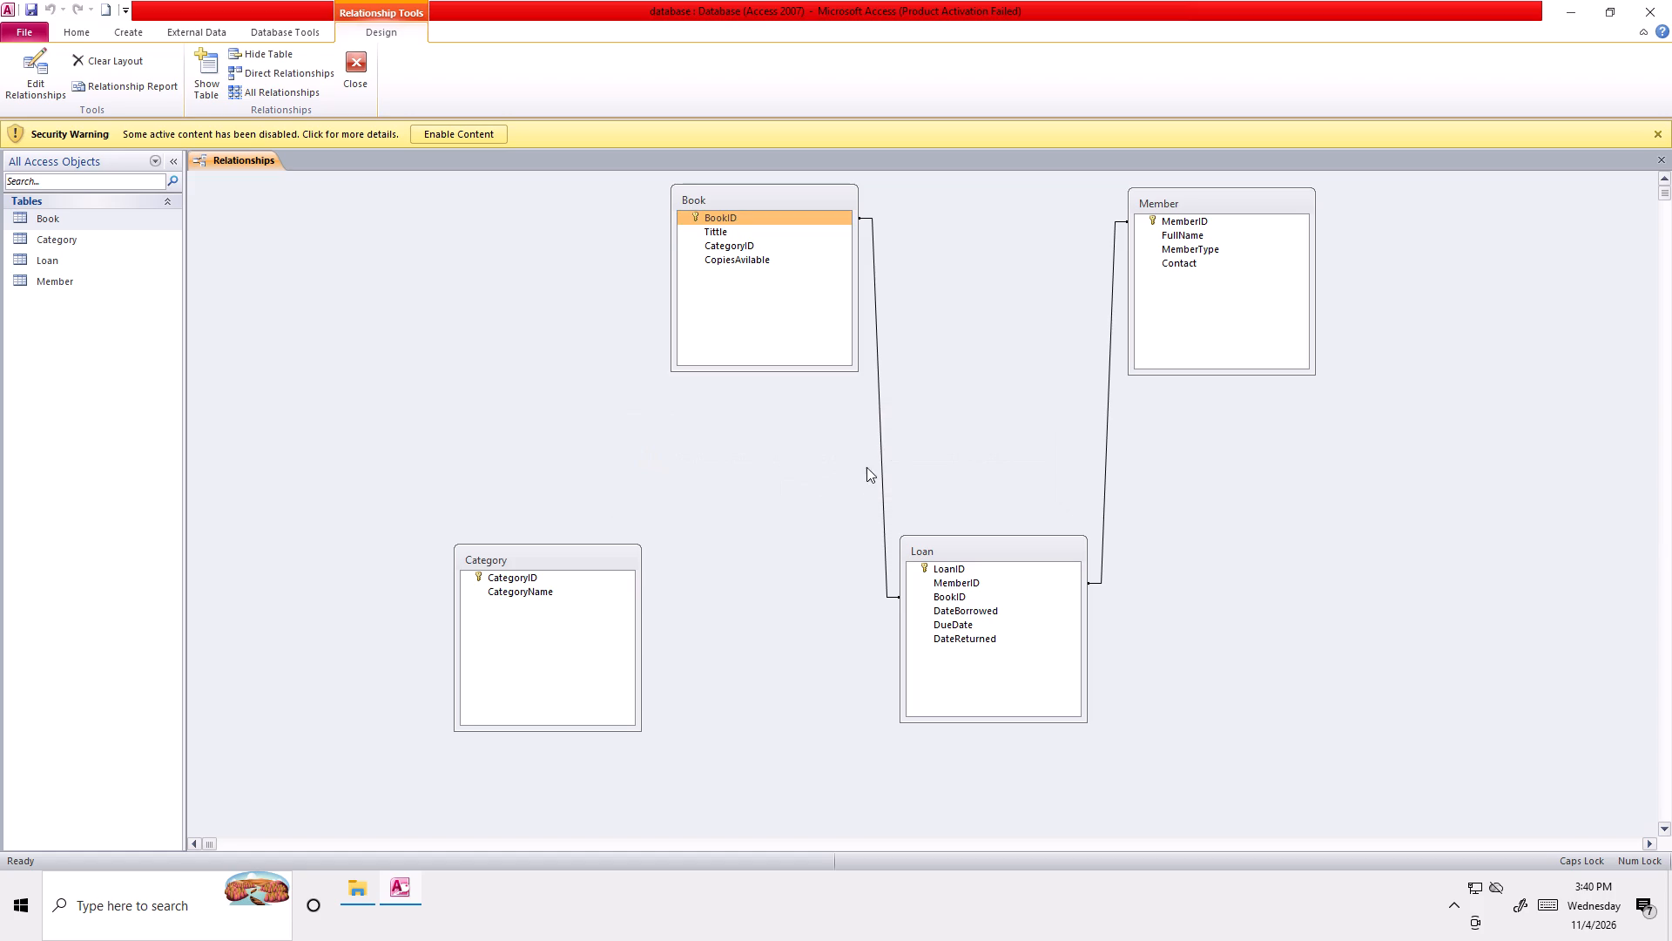
right_click(881, 450)
click(921, 479)
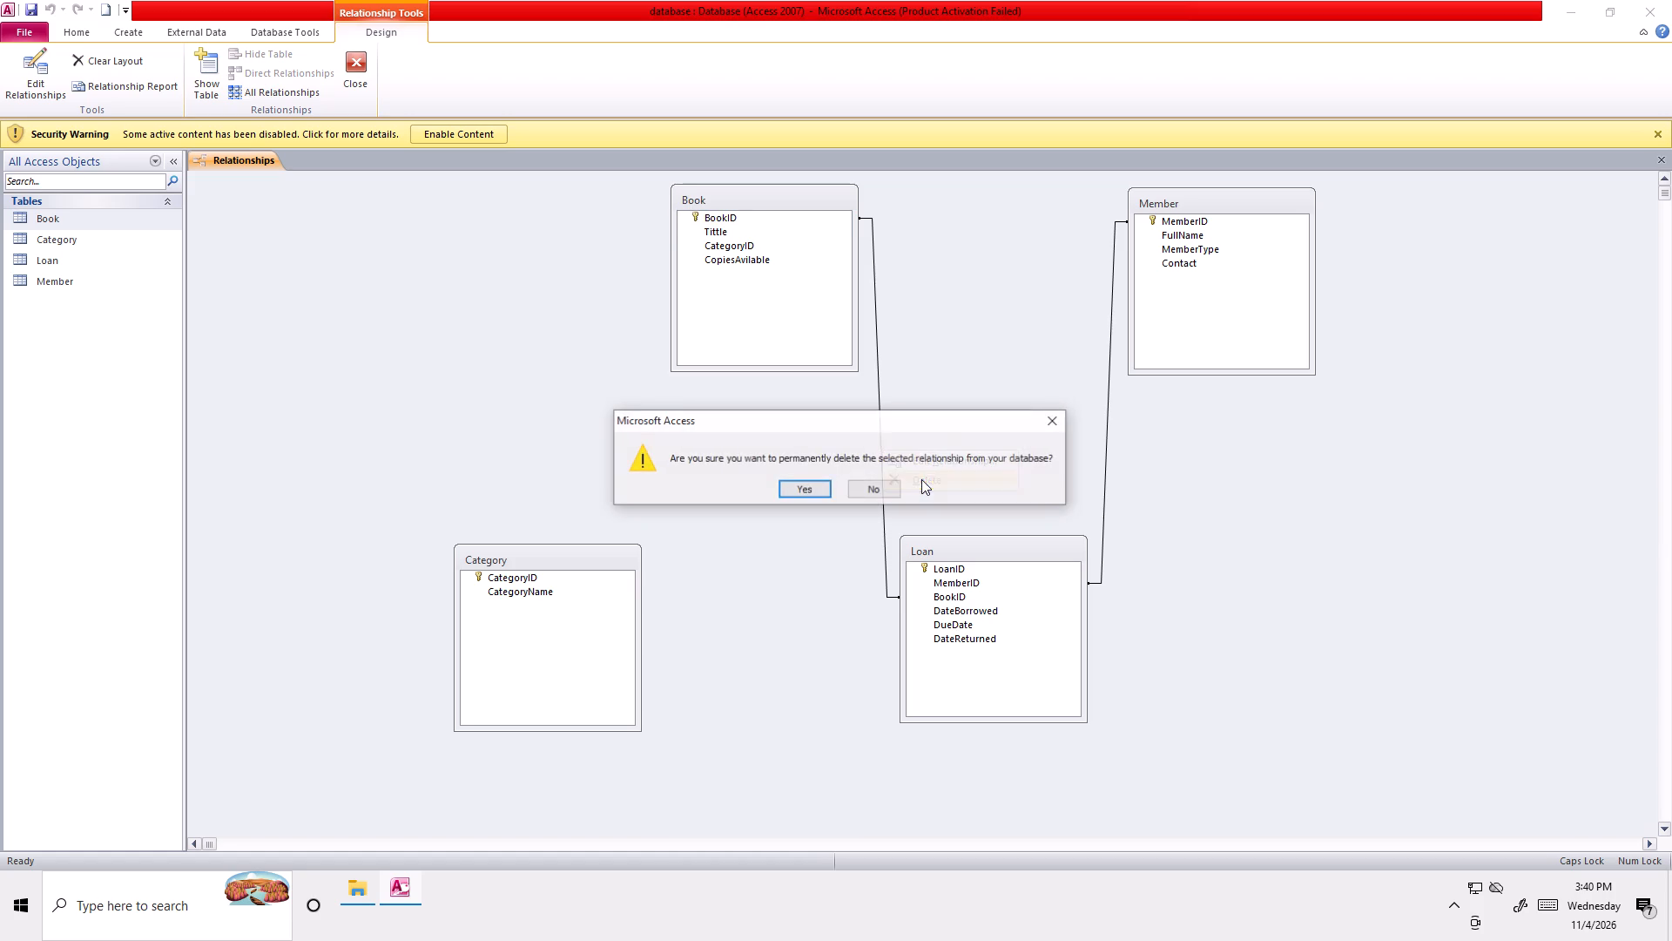
click(810, 484)
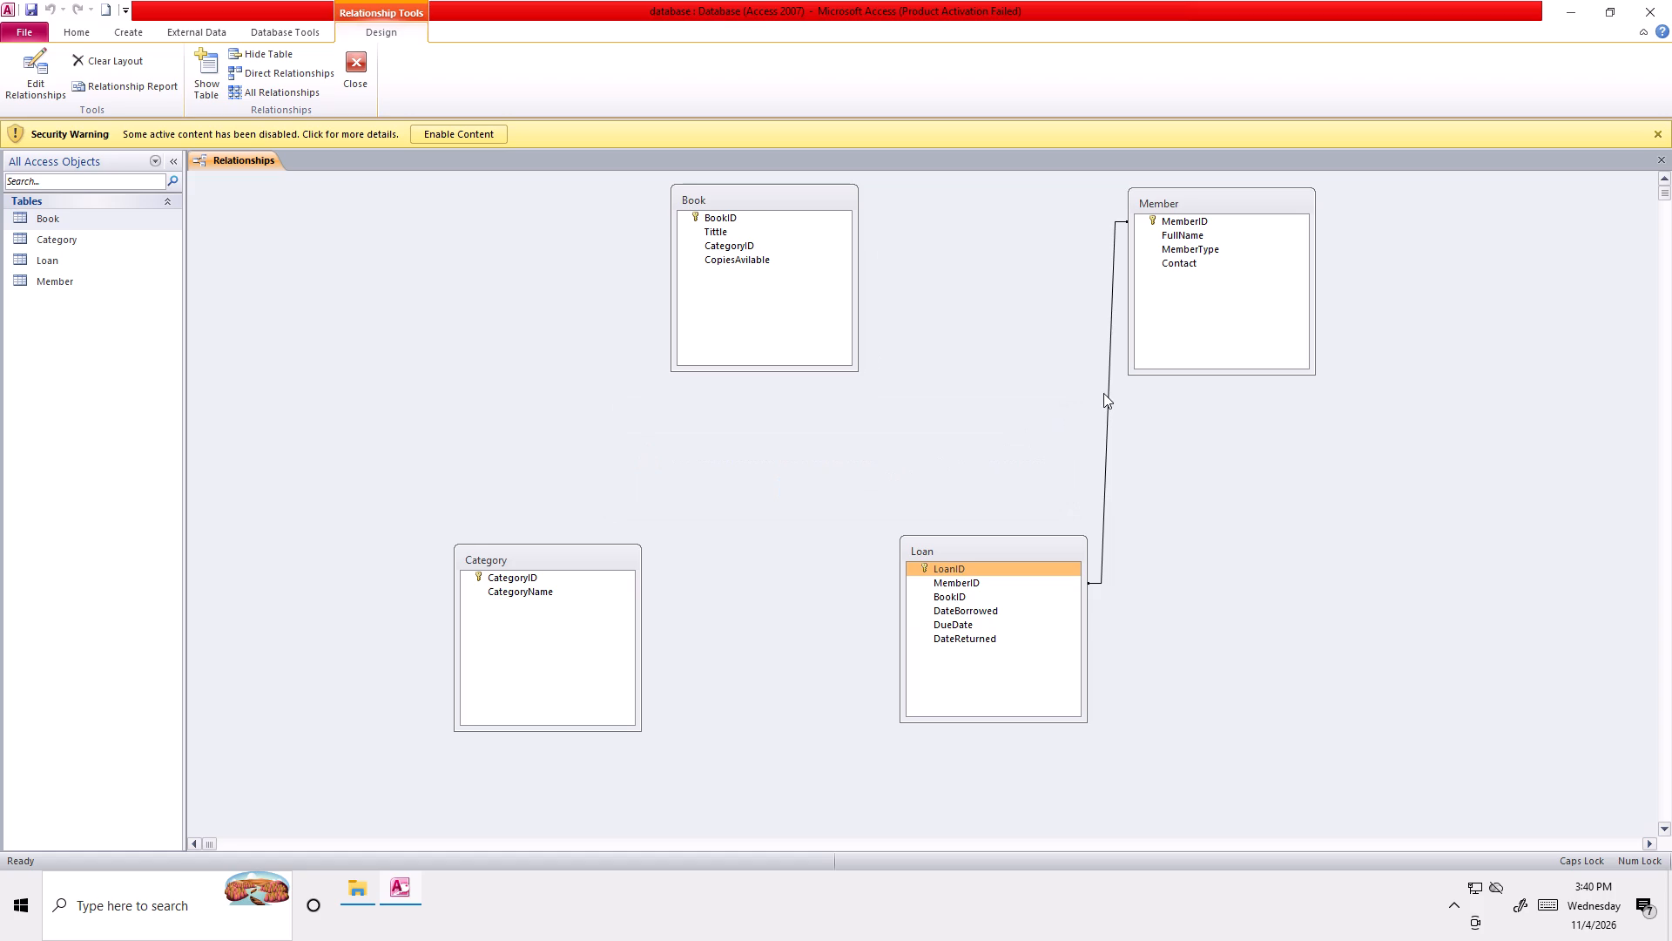
click(1108, 393)
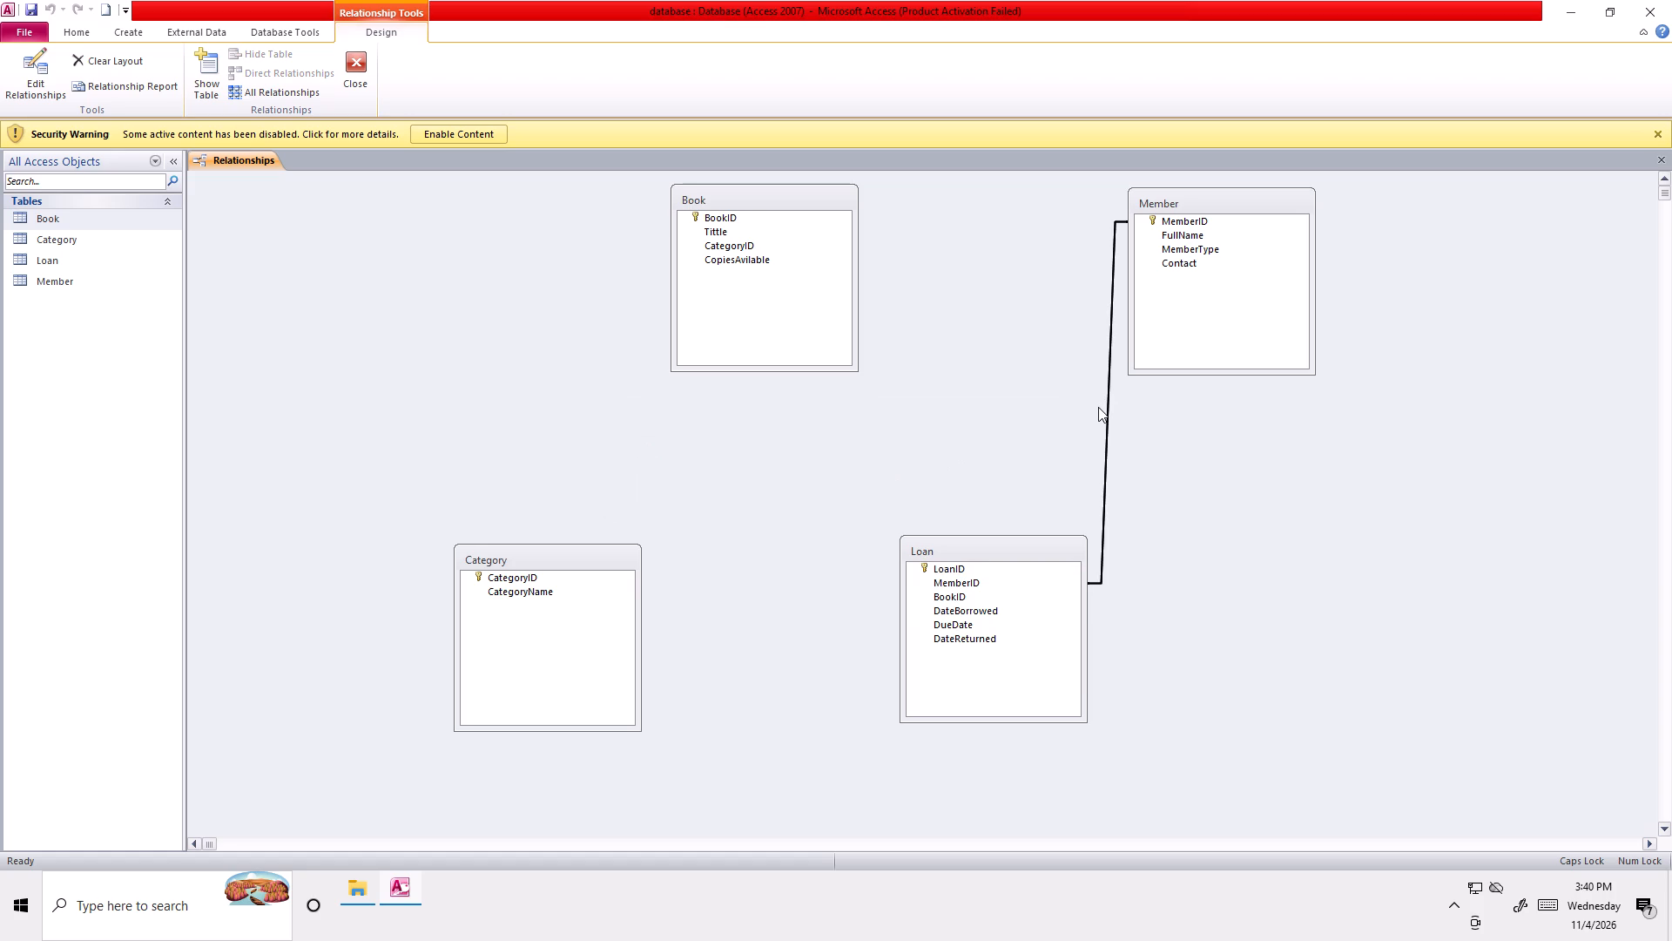
click(1105, 411)
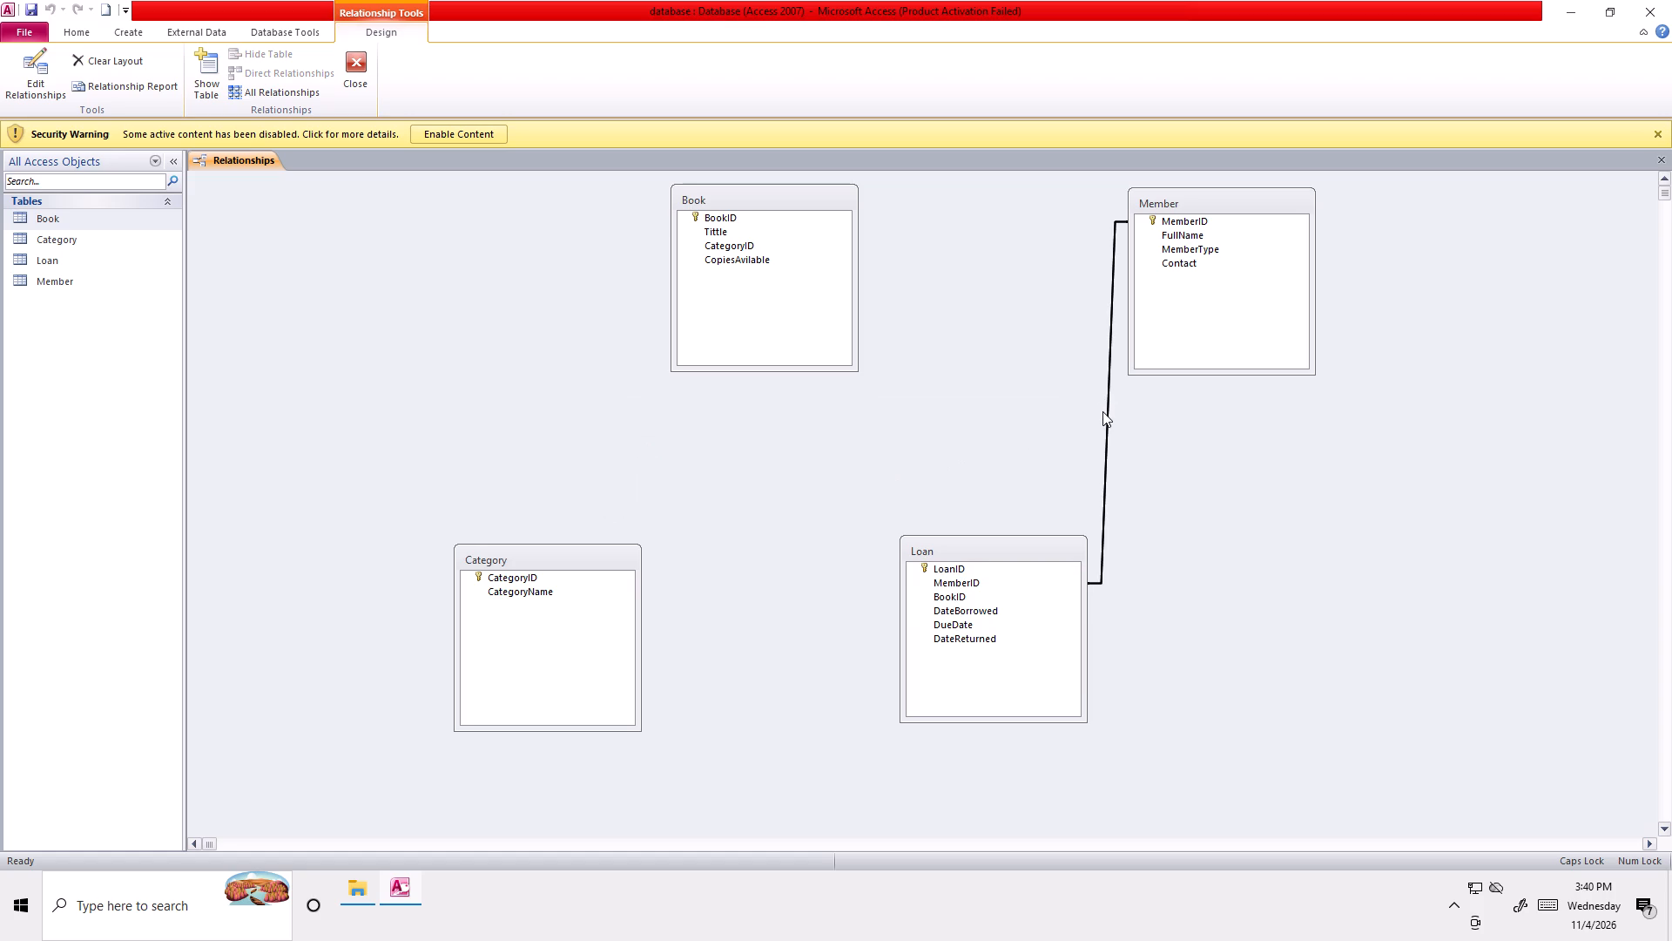
click(1111, 407)
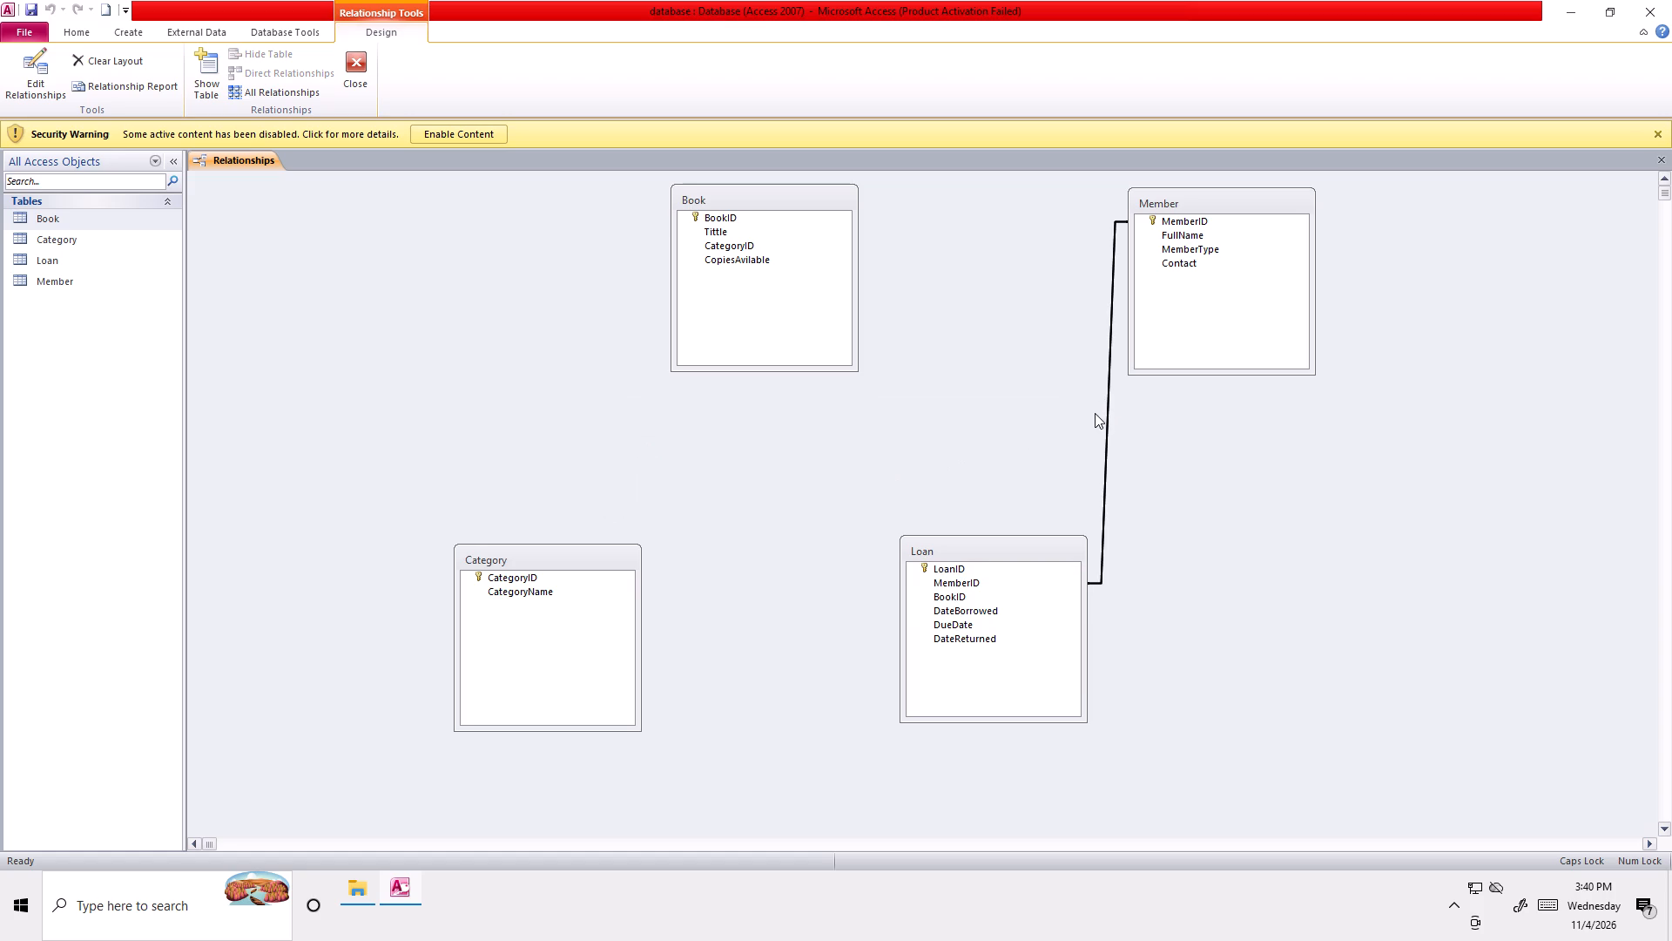
right_click(1106, 414)
click(1173, 444)
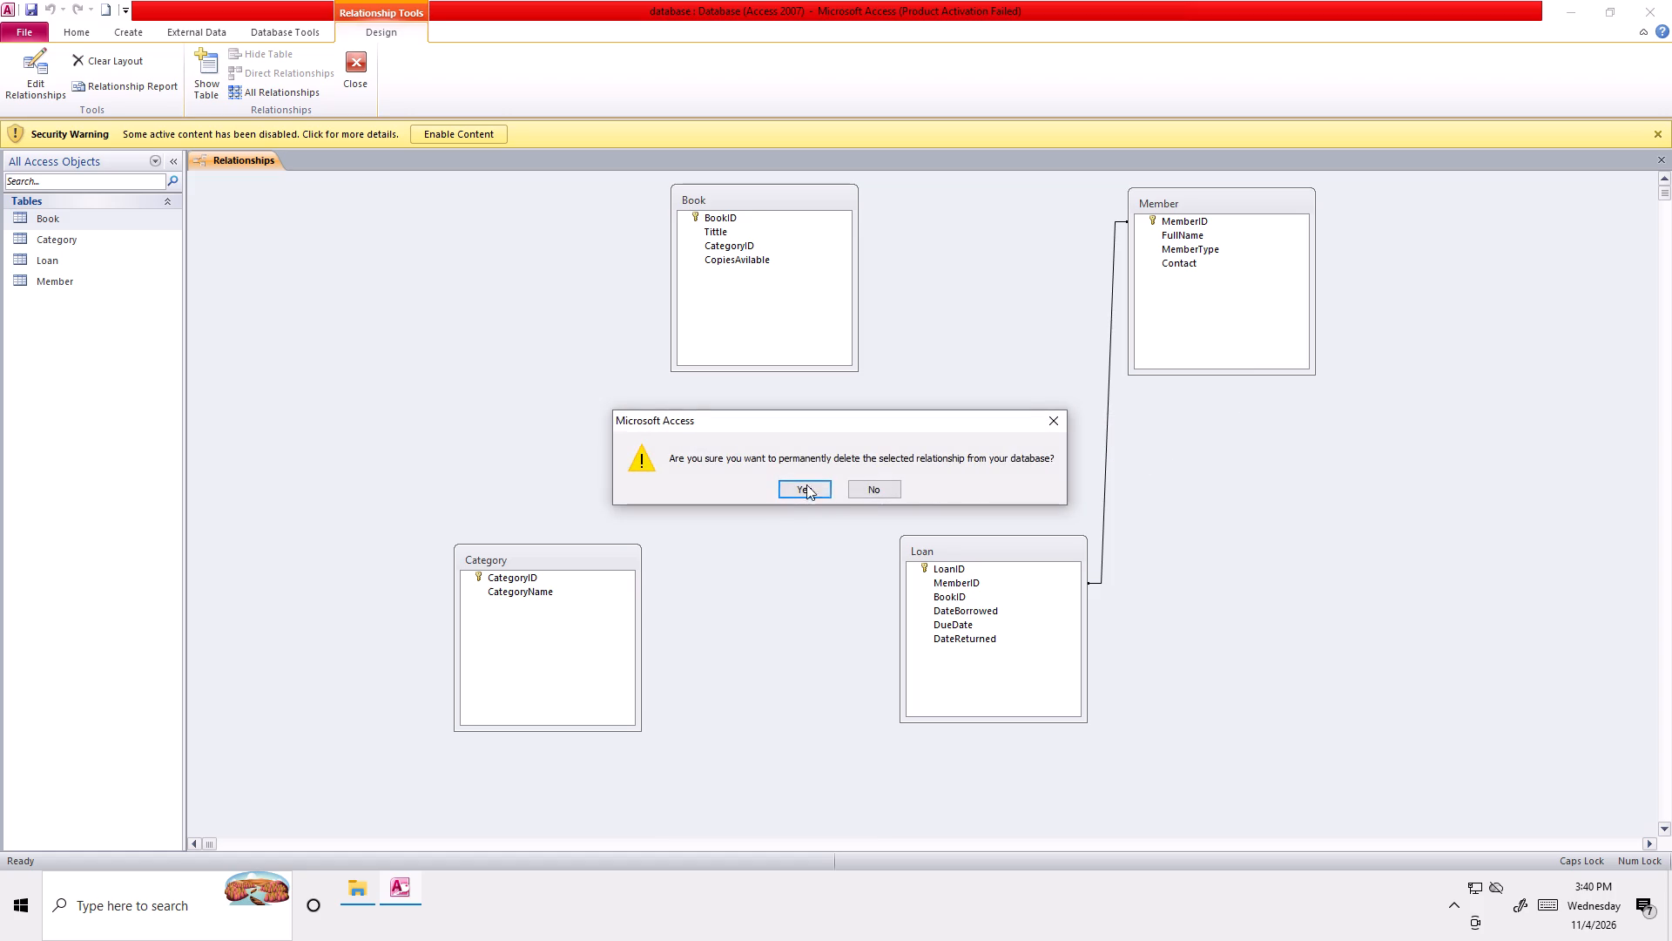
click(786, 485)
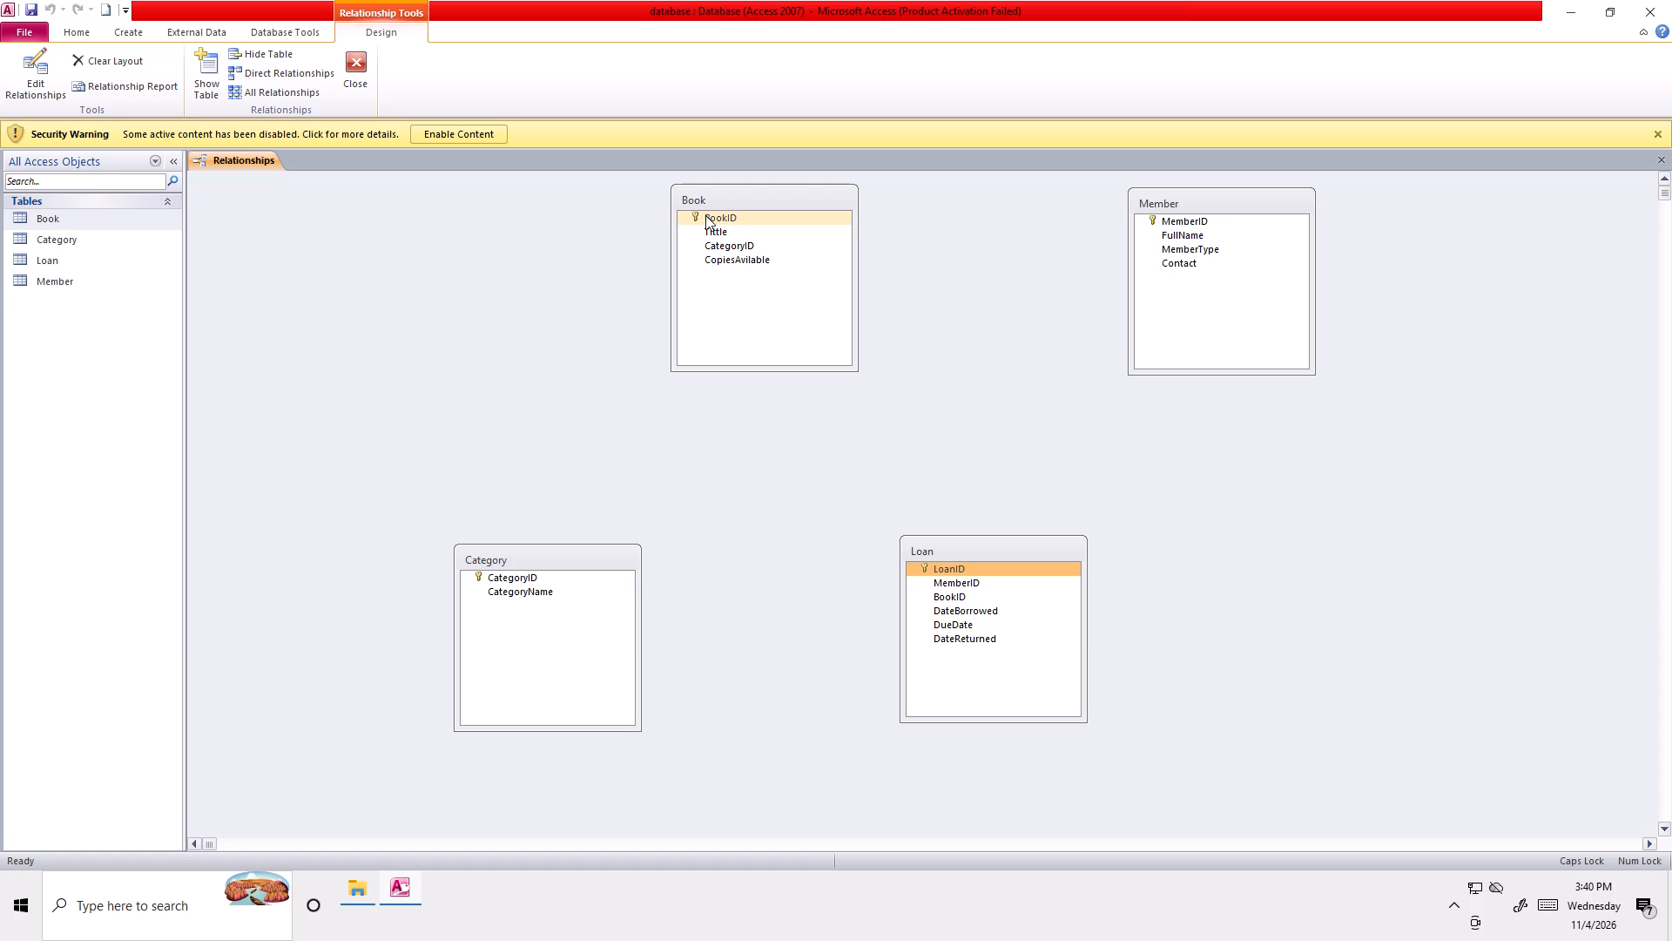
Create a relationship from BookID in Book to BookID in Loan with referential integrity enforced.
drag(705, 216, 903, 580)
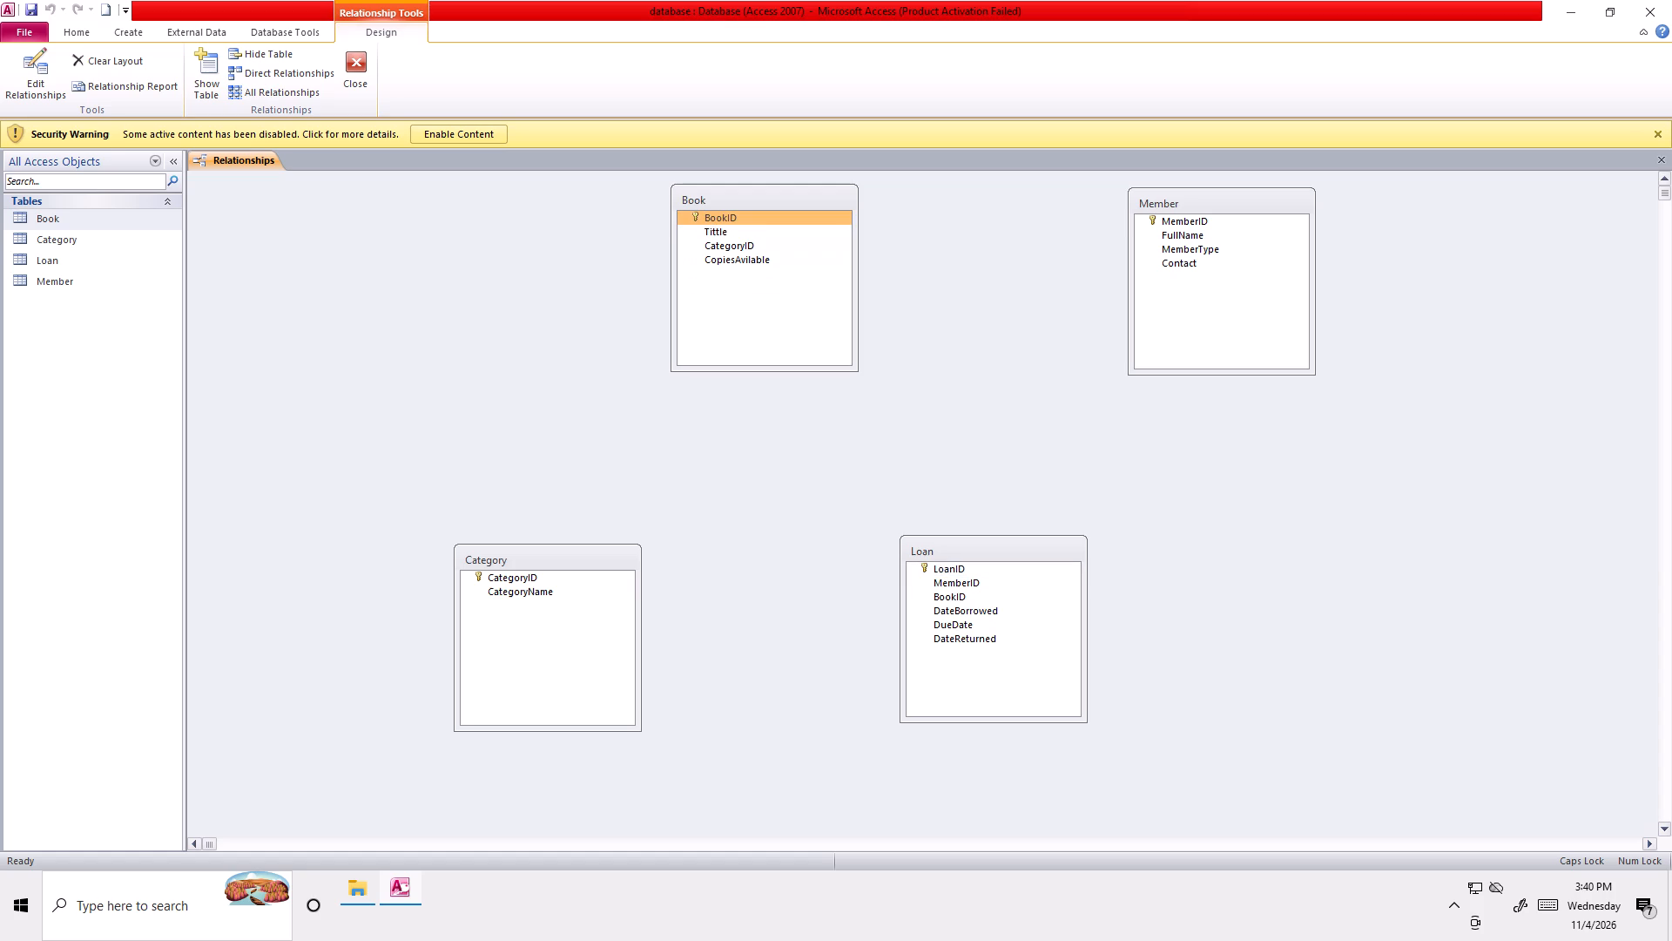
drag(903, 580, 941, 593)
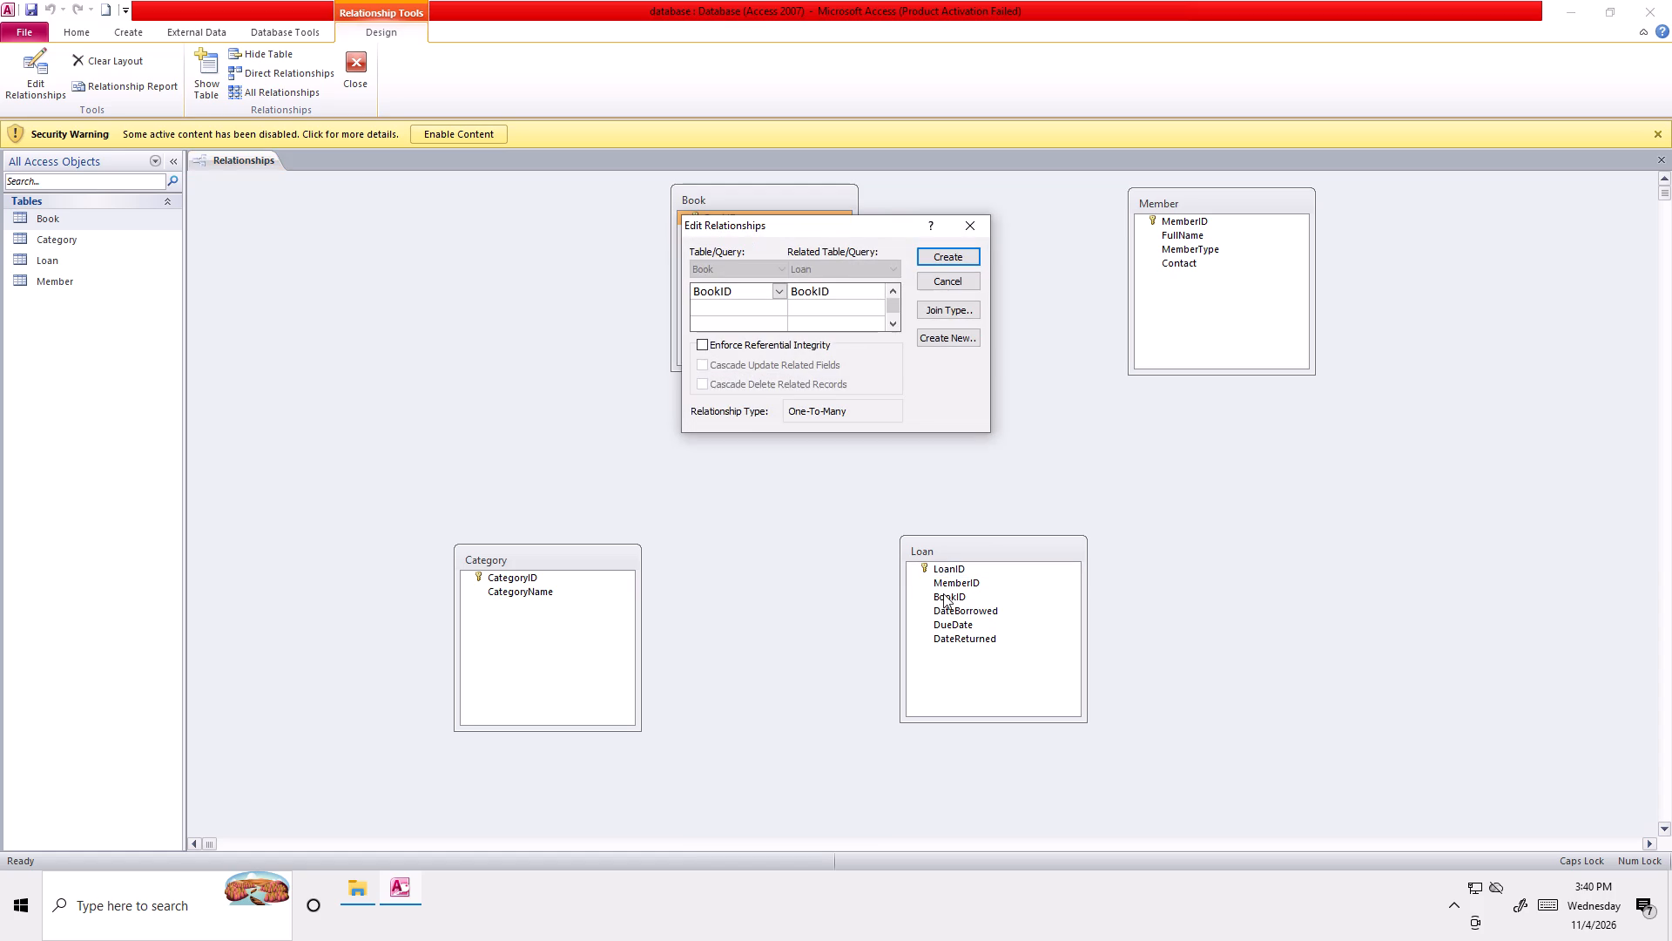
click(703, 338)
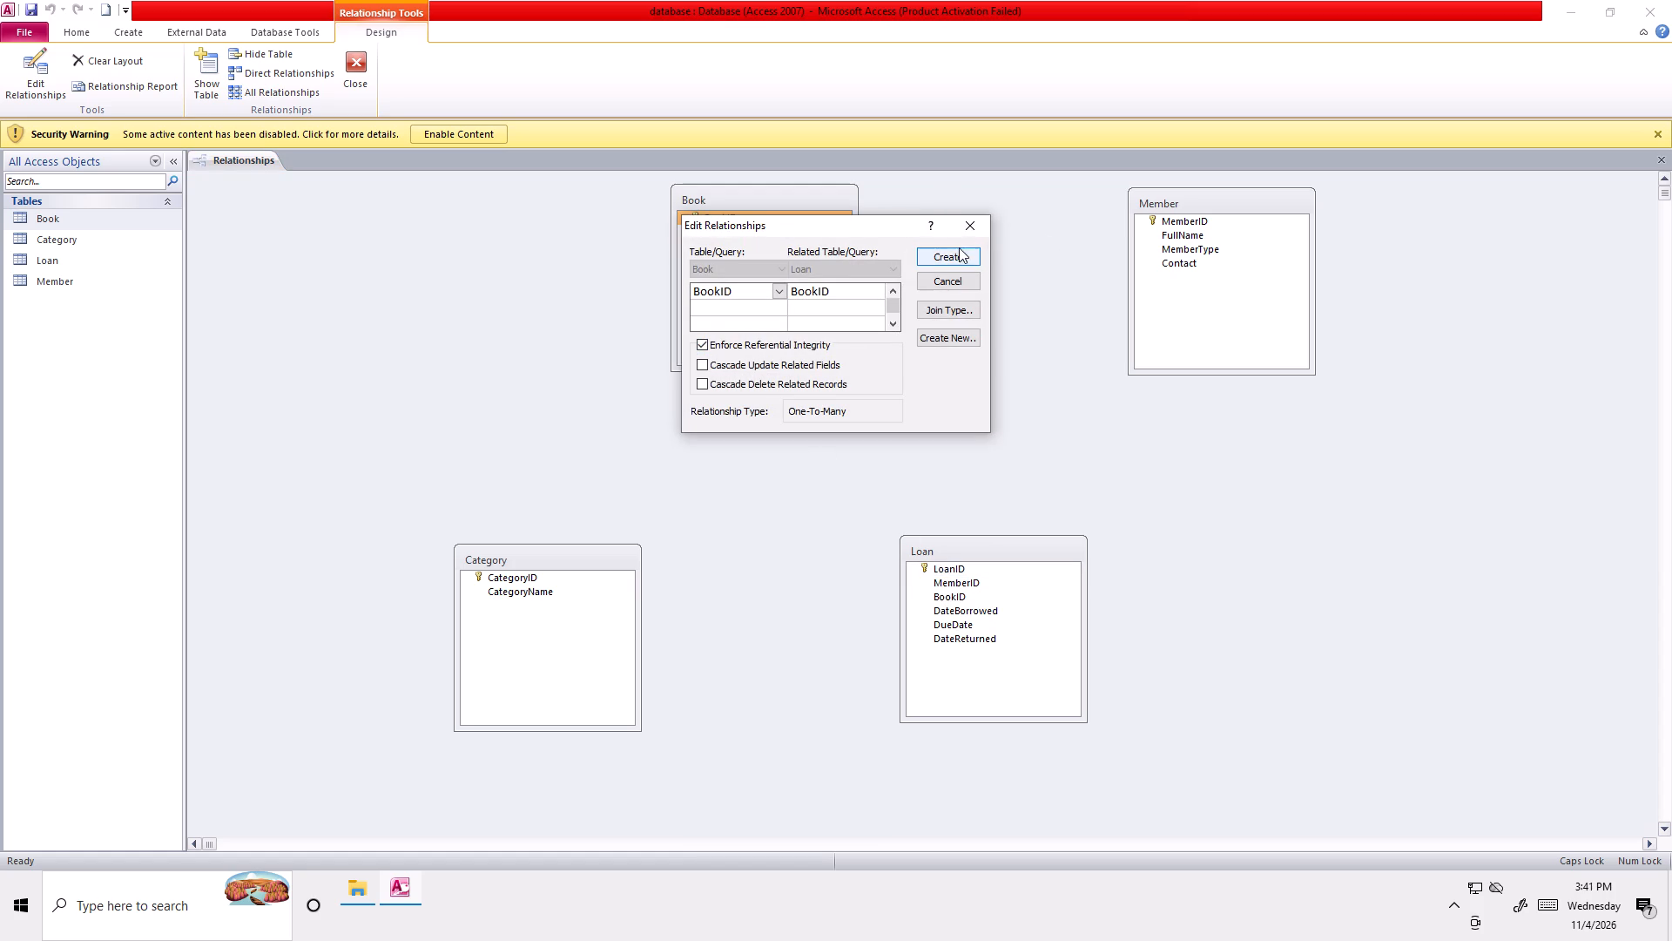
click(952, 255)
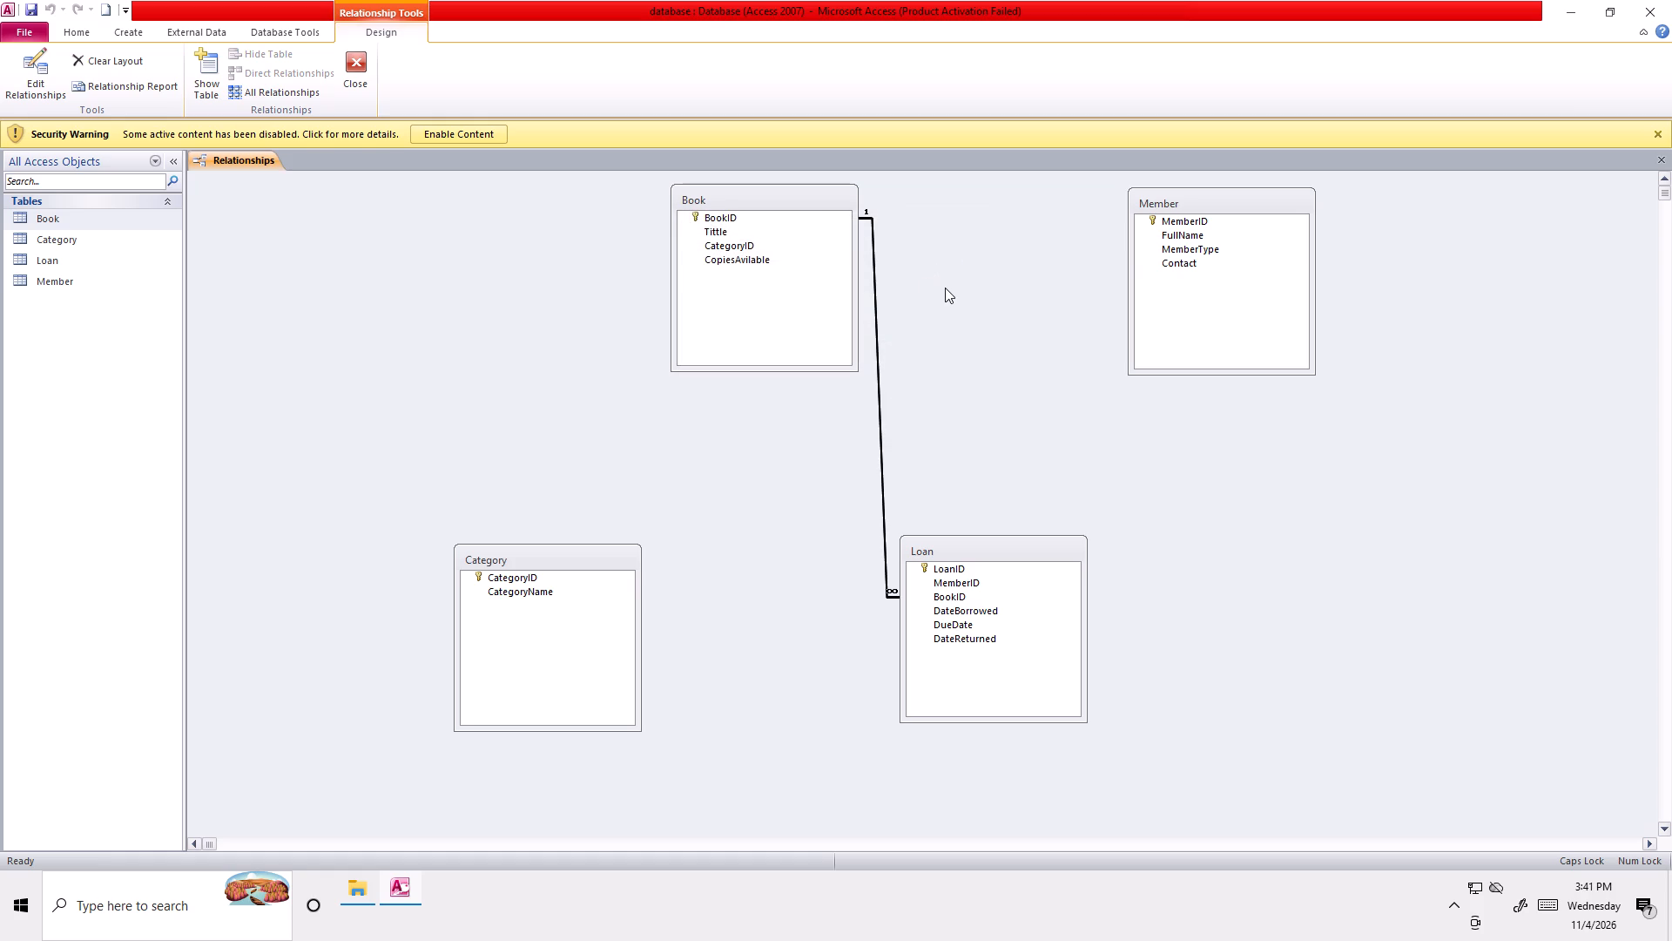
Create a relationship from MemberID in Member to MemberID in Loan with referential integrity enforced.
drag(1175, 220, 1049, 359)
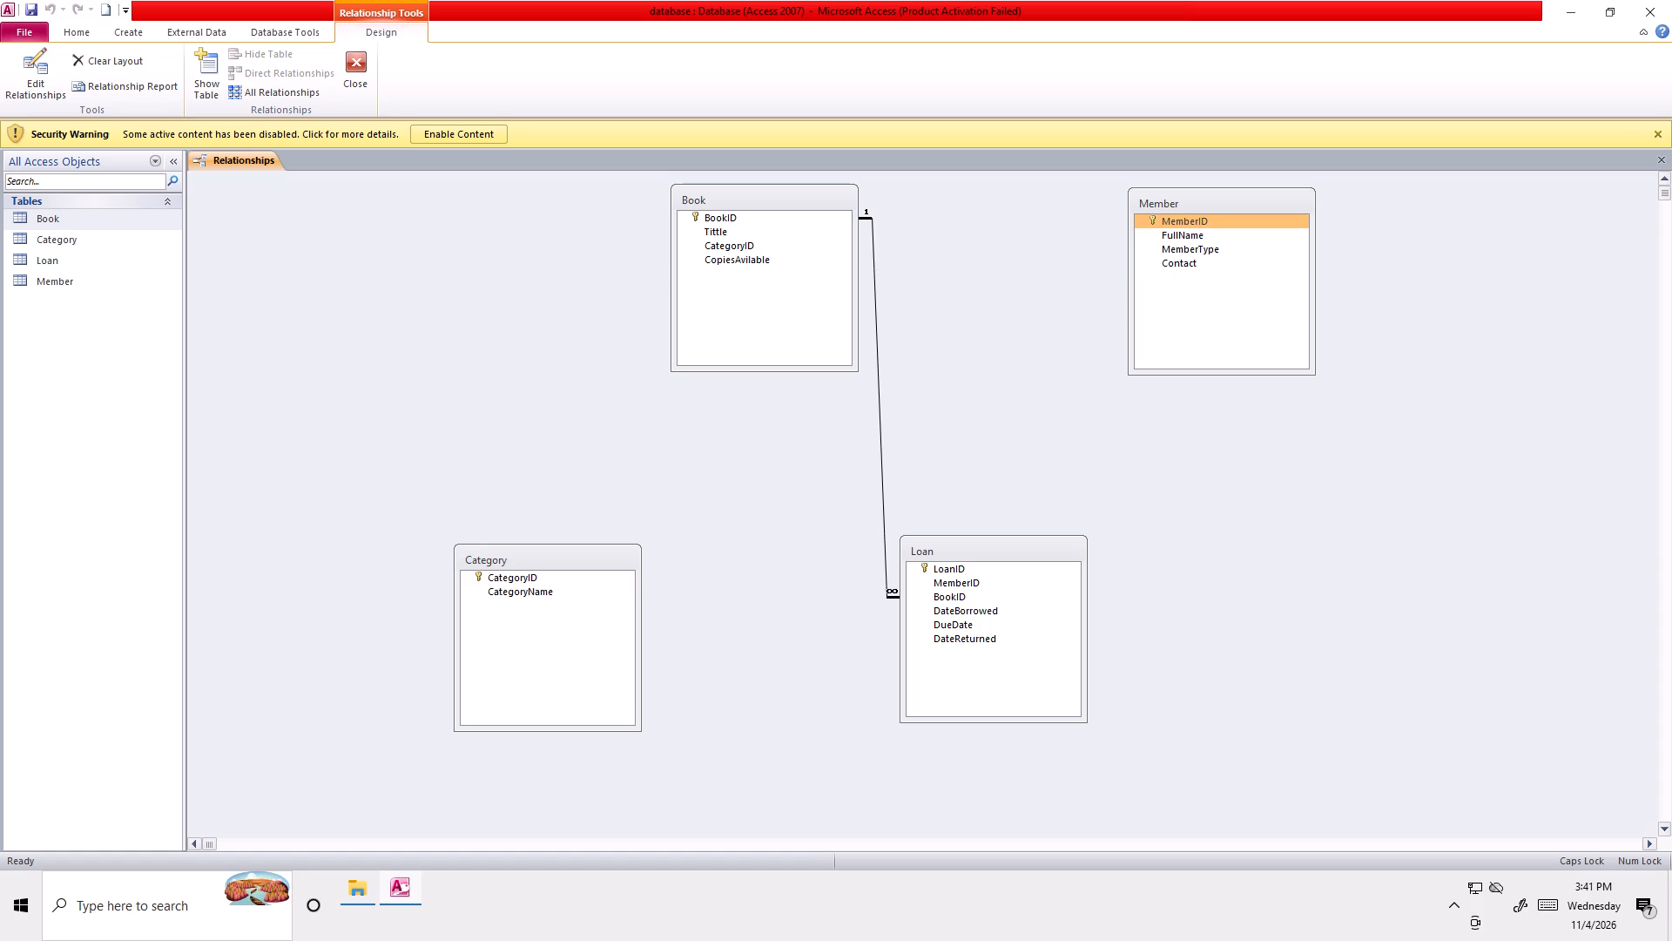
drag(1049, 359, 954, 582)
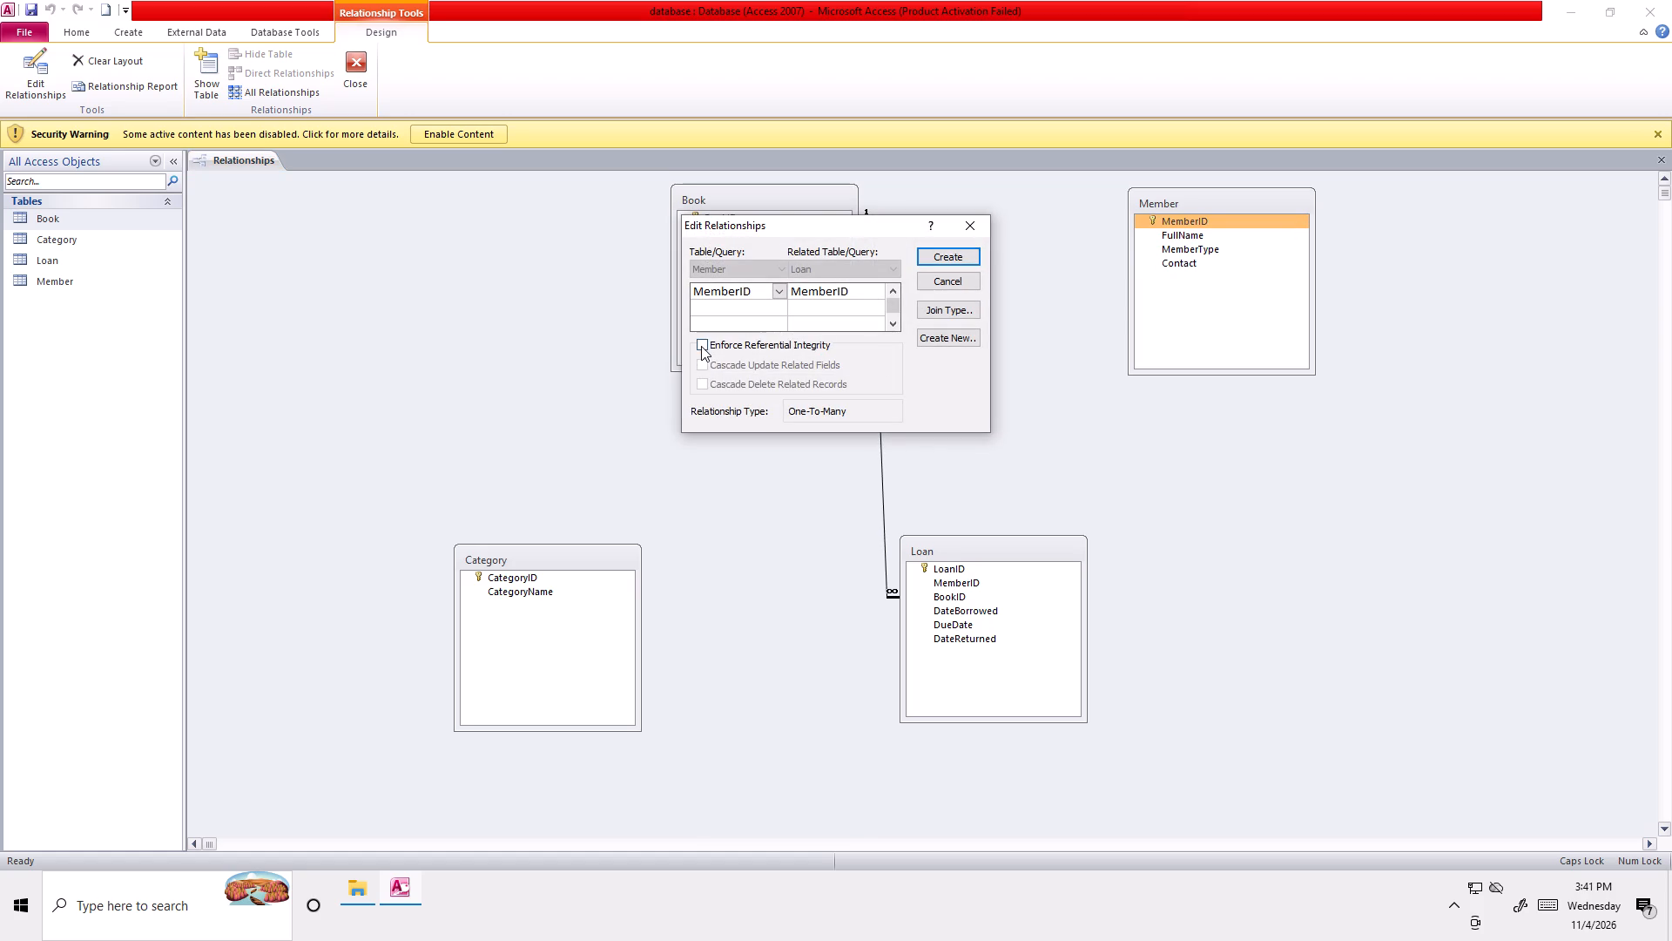
click(701, 345)
click(952, 252)
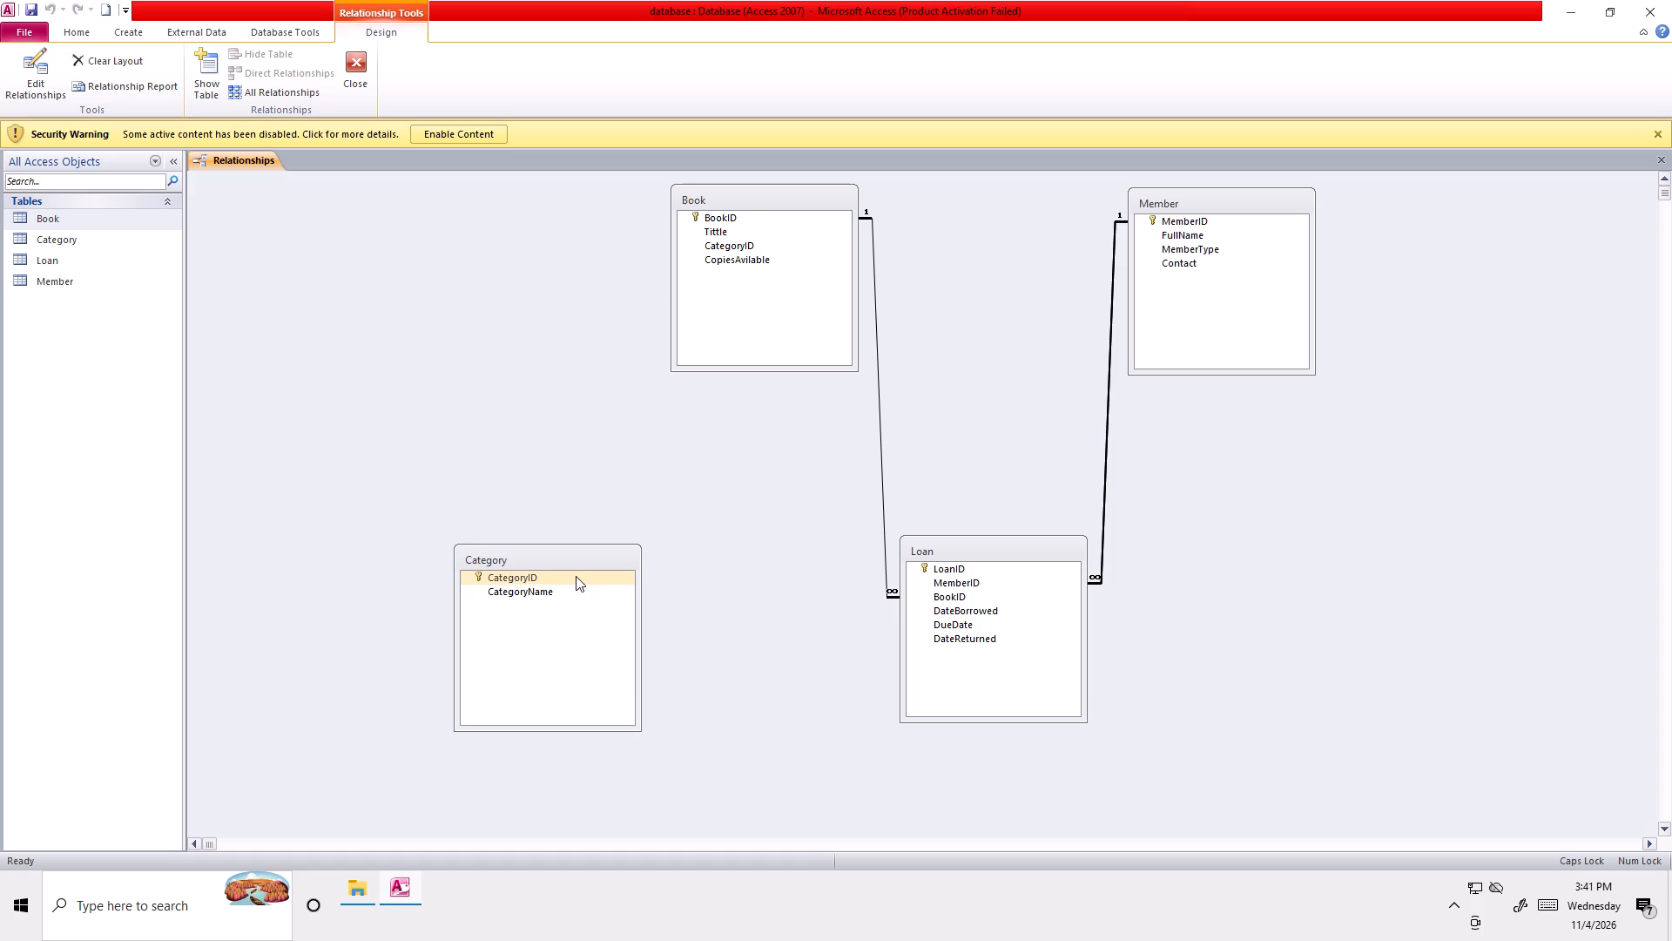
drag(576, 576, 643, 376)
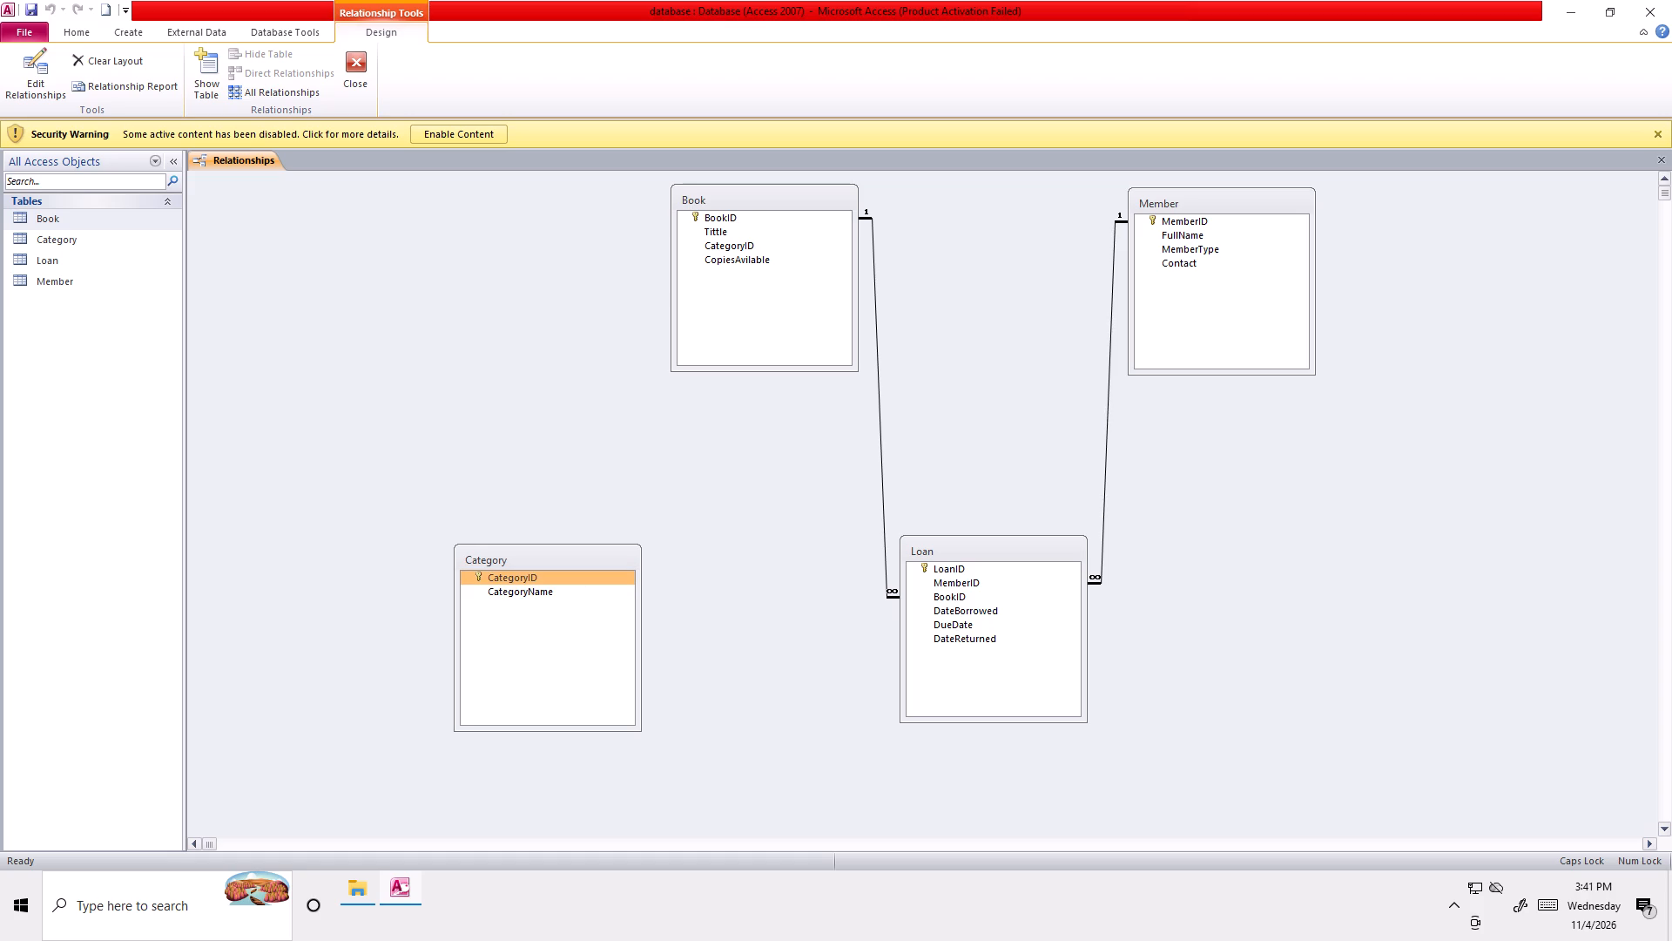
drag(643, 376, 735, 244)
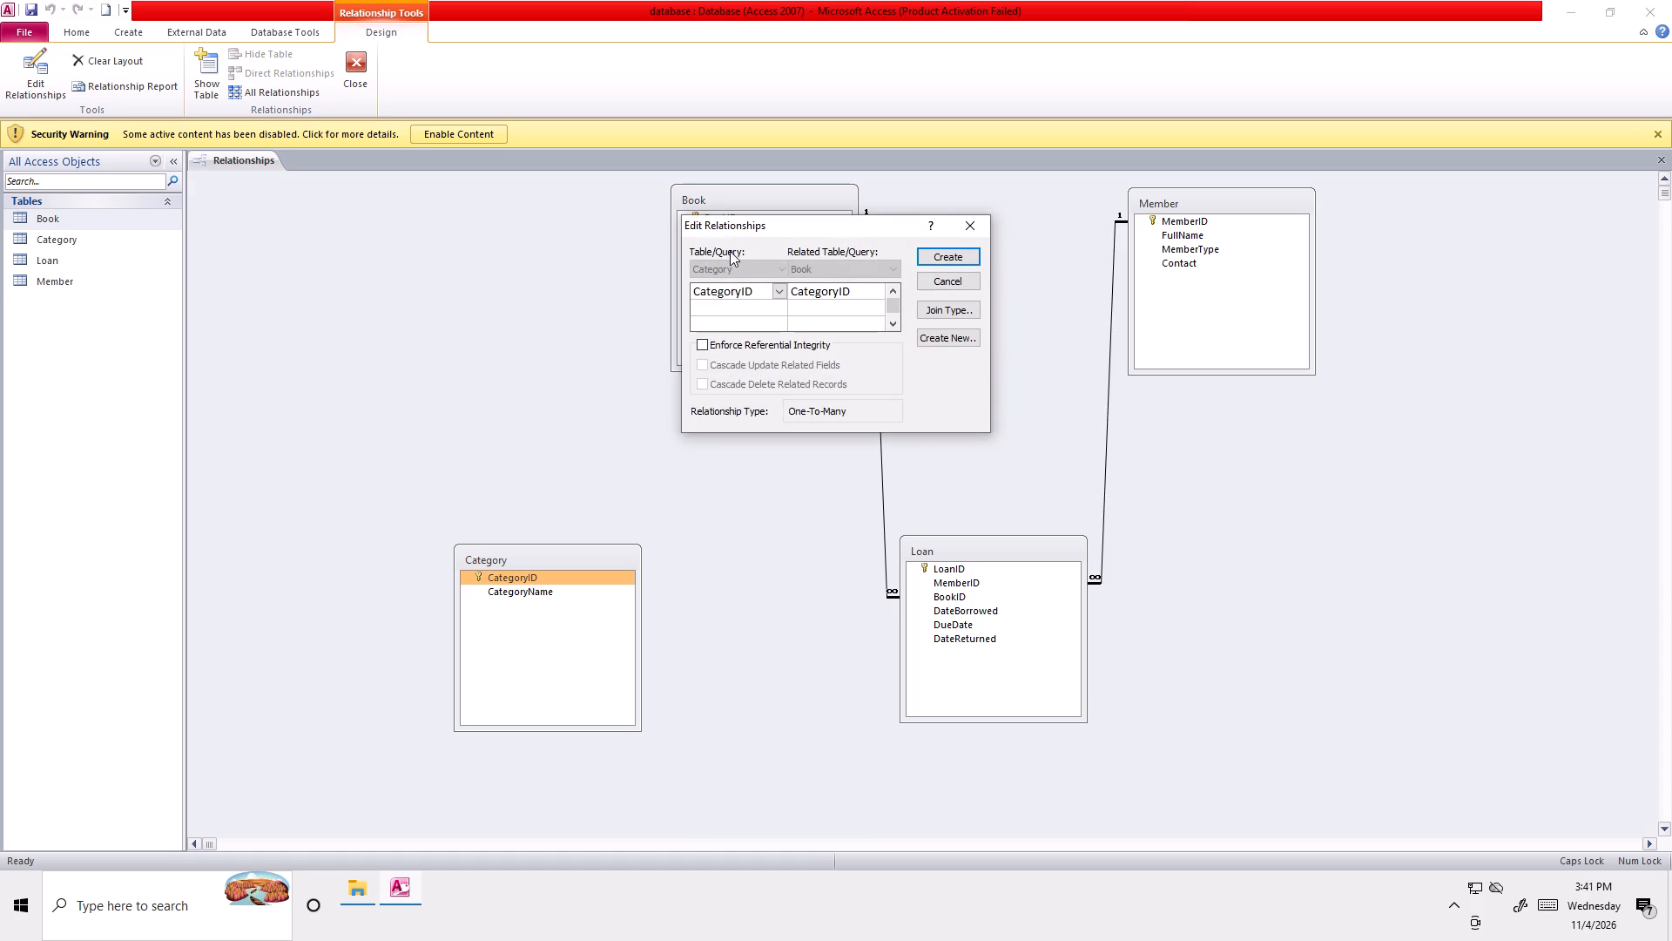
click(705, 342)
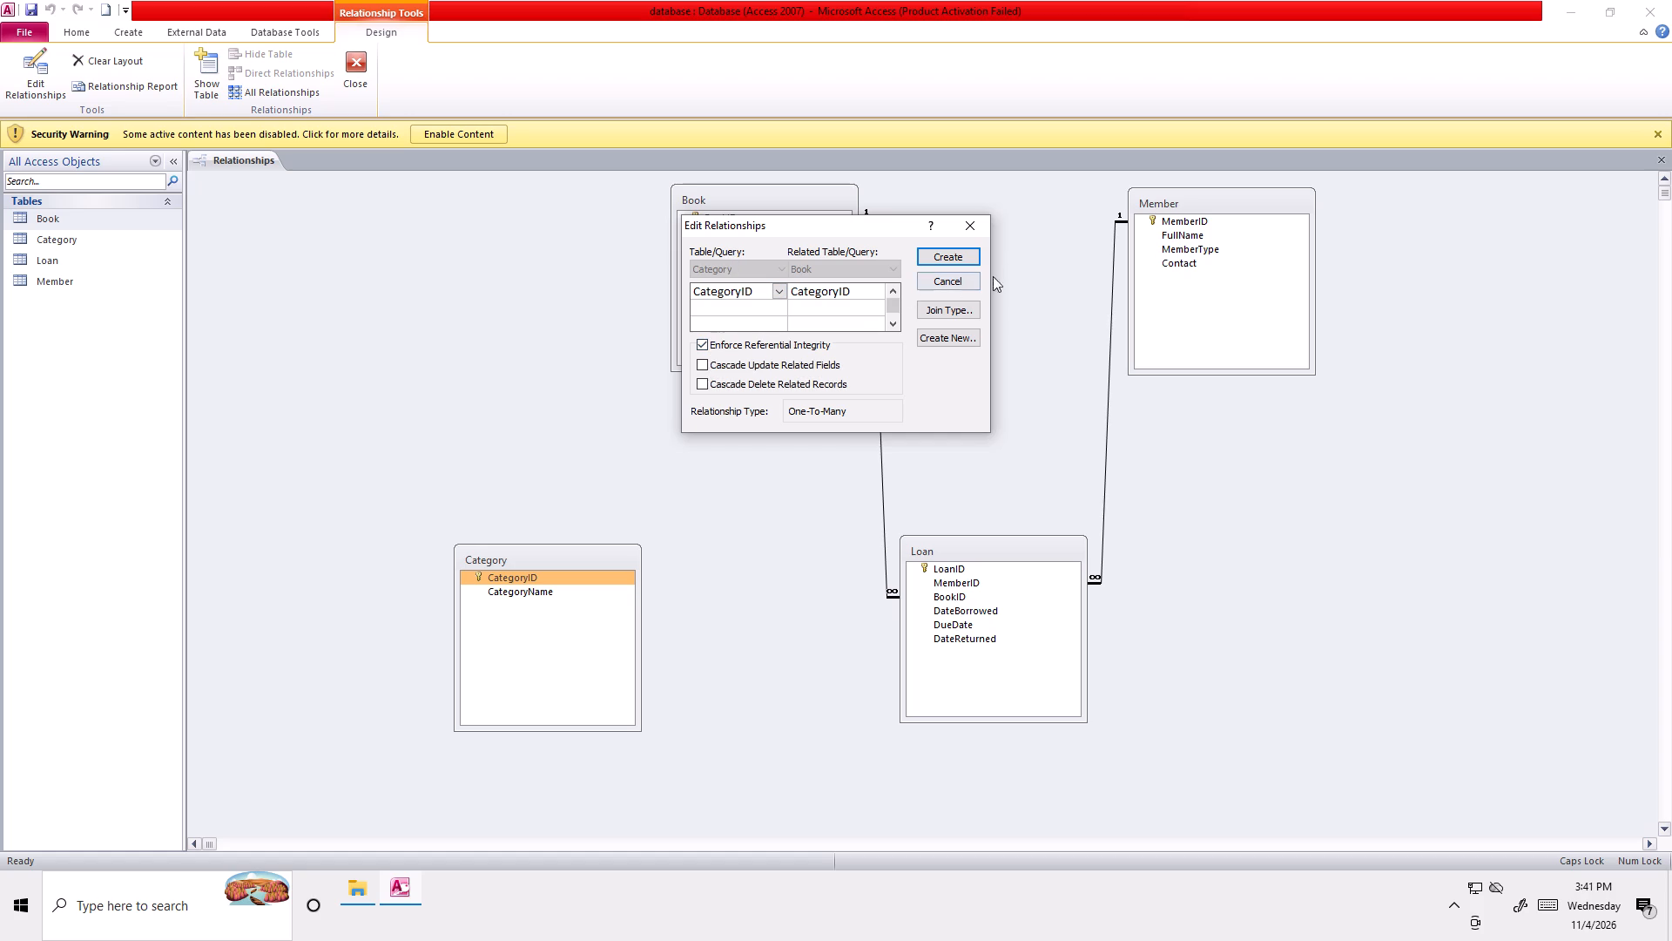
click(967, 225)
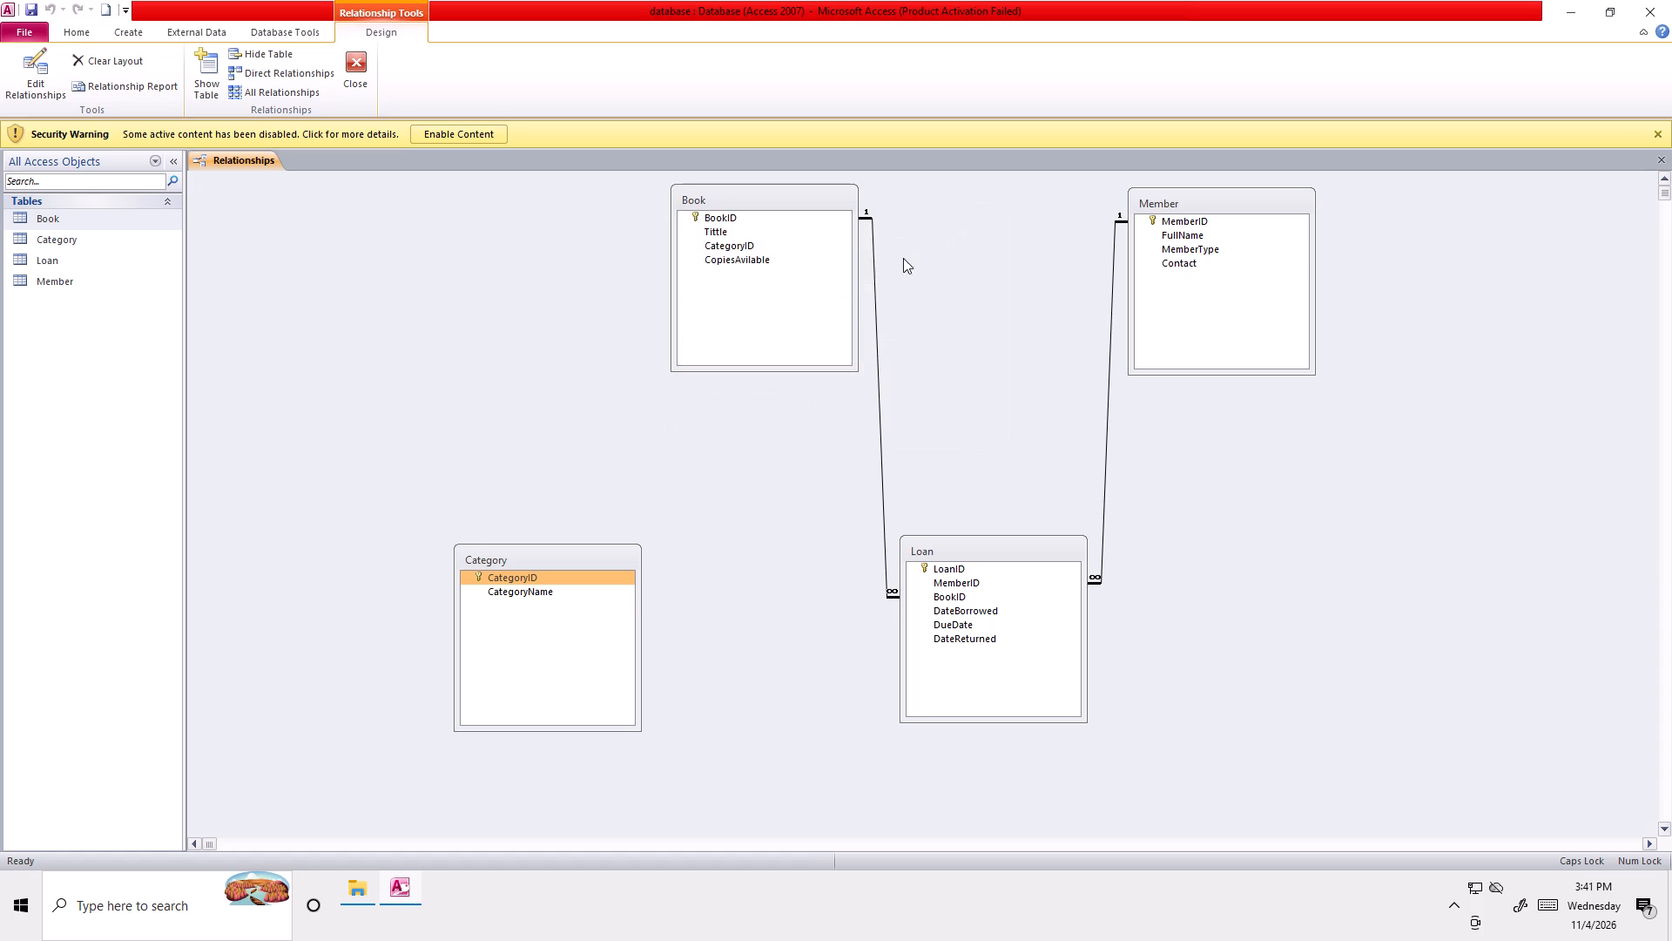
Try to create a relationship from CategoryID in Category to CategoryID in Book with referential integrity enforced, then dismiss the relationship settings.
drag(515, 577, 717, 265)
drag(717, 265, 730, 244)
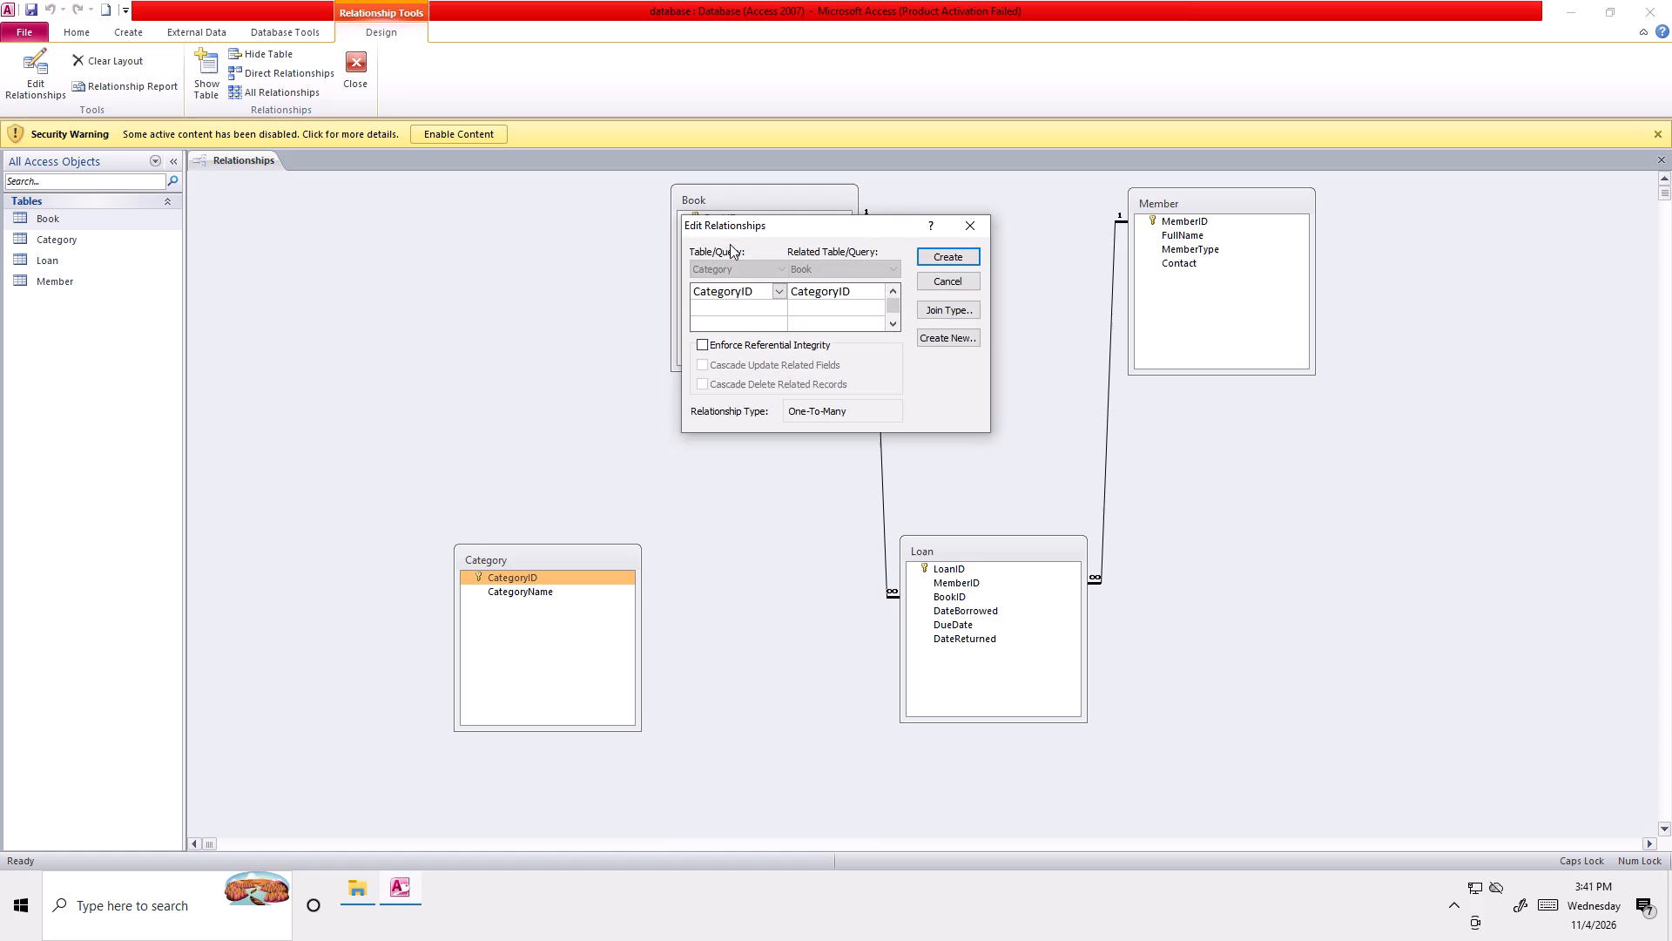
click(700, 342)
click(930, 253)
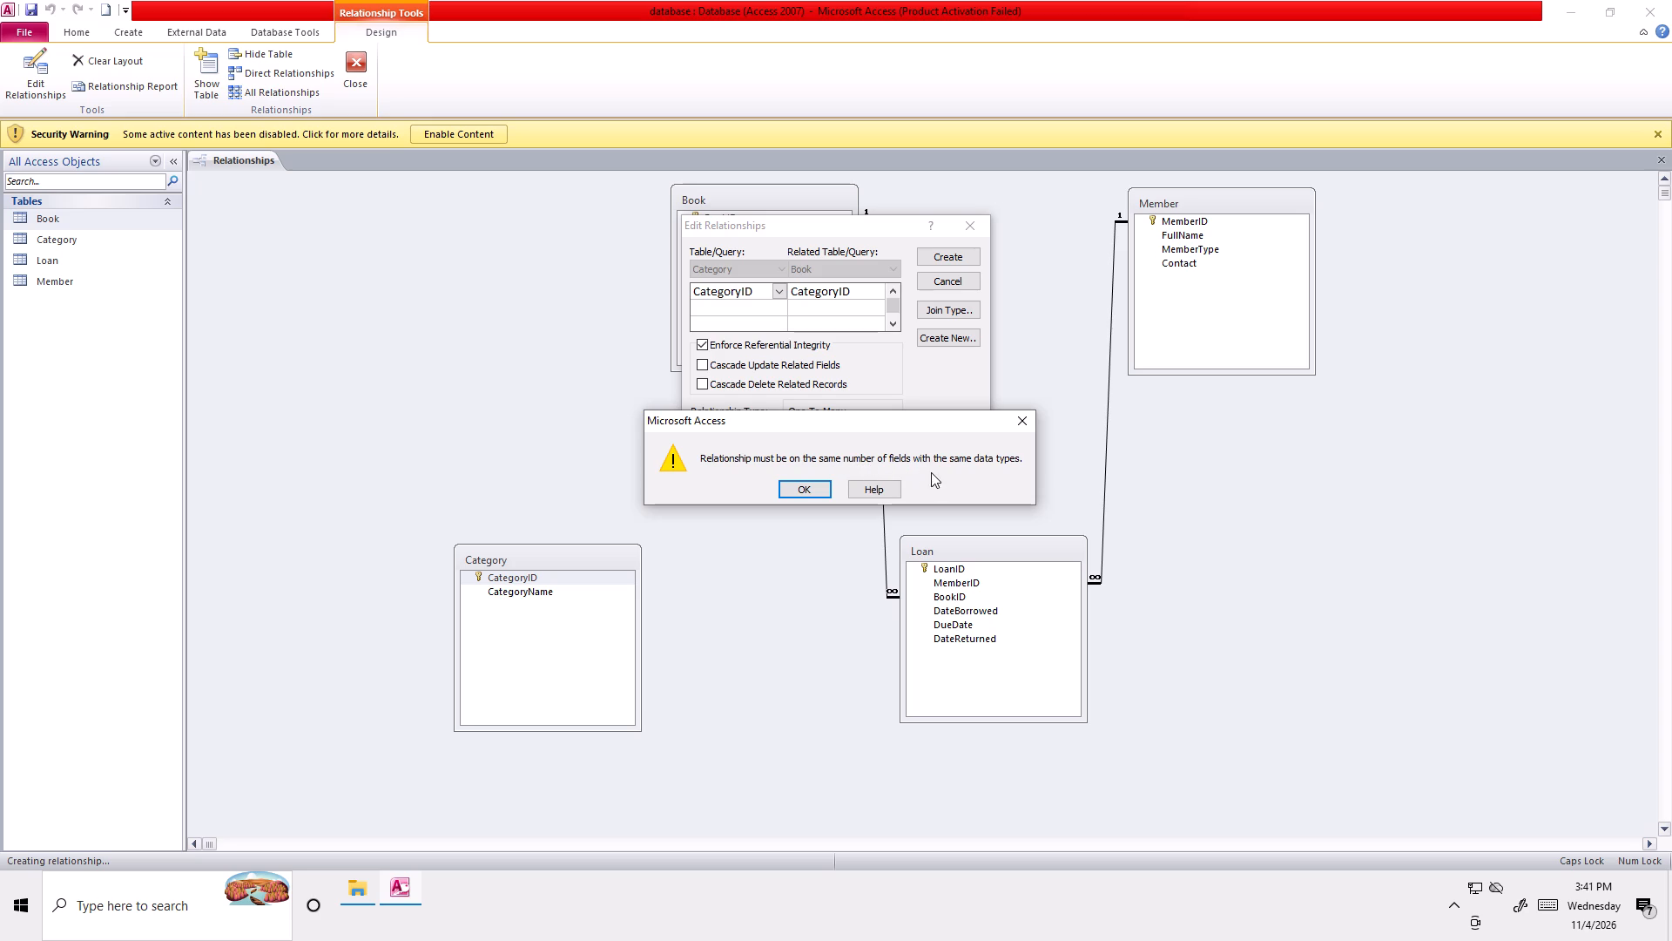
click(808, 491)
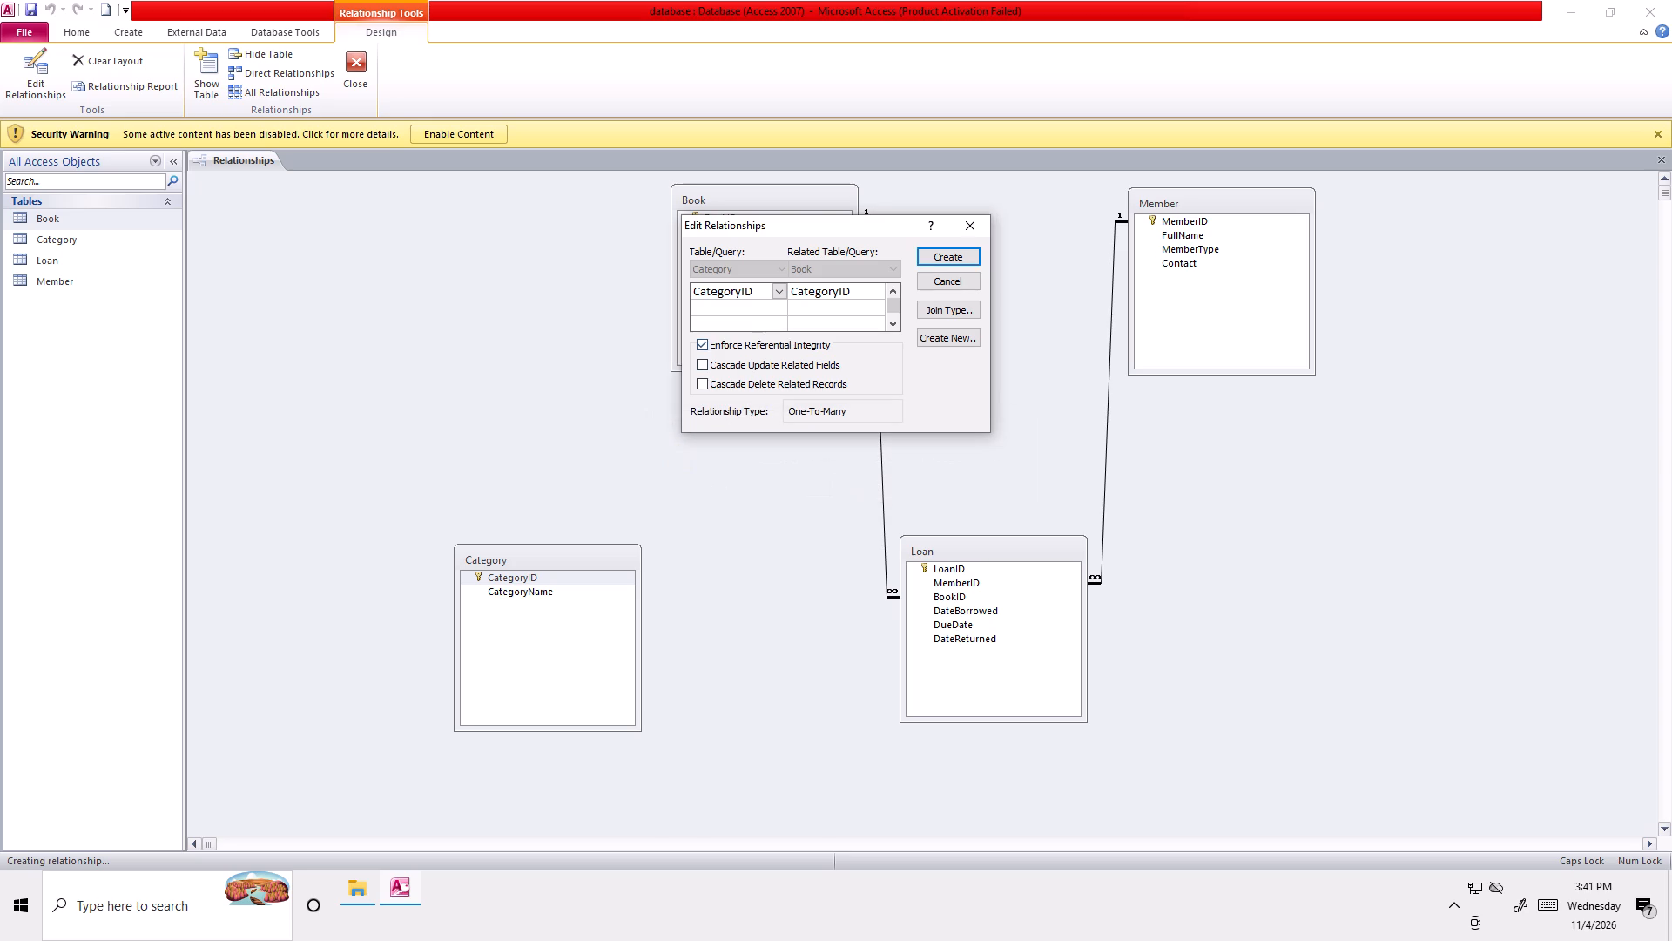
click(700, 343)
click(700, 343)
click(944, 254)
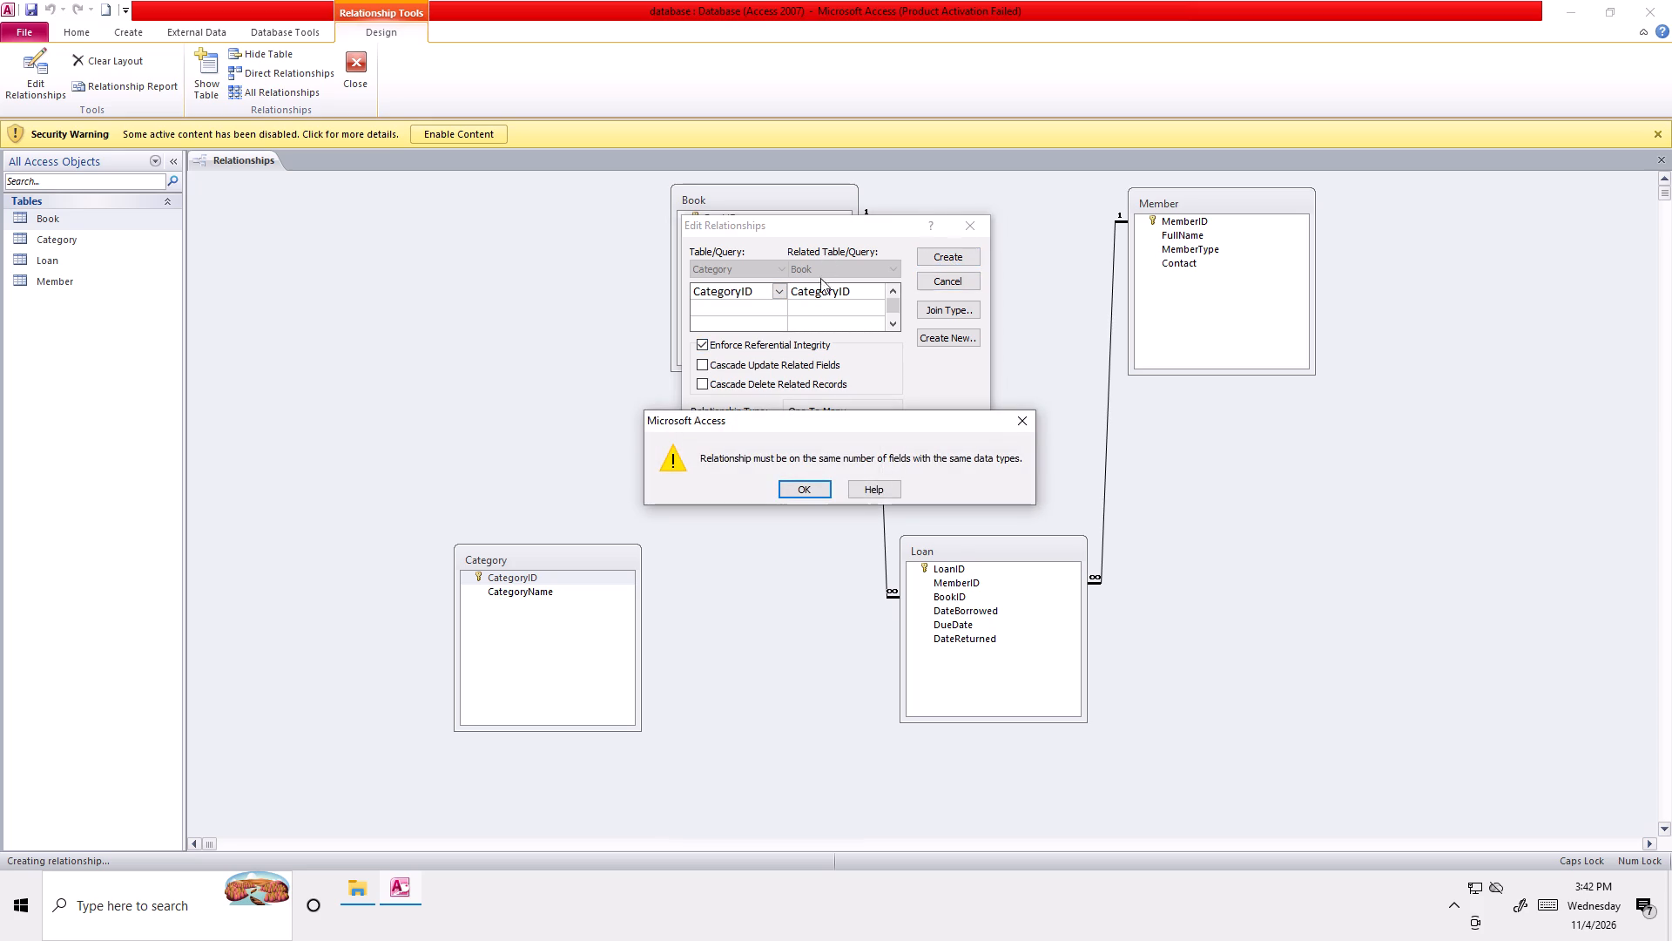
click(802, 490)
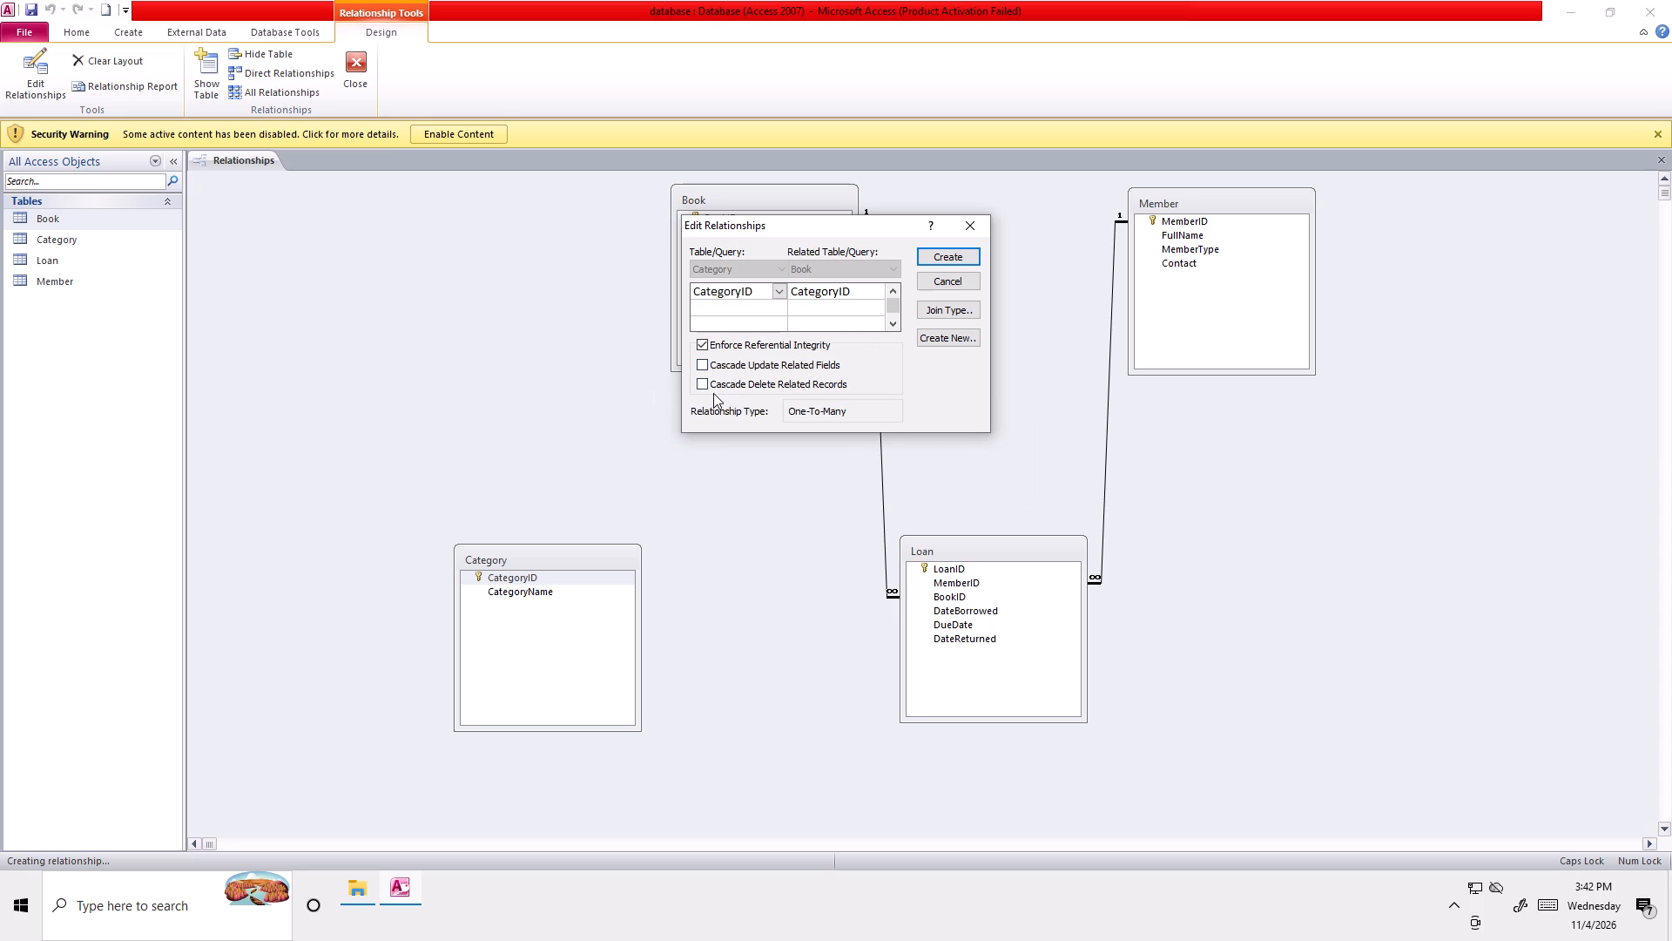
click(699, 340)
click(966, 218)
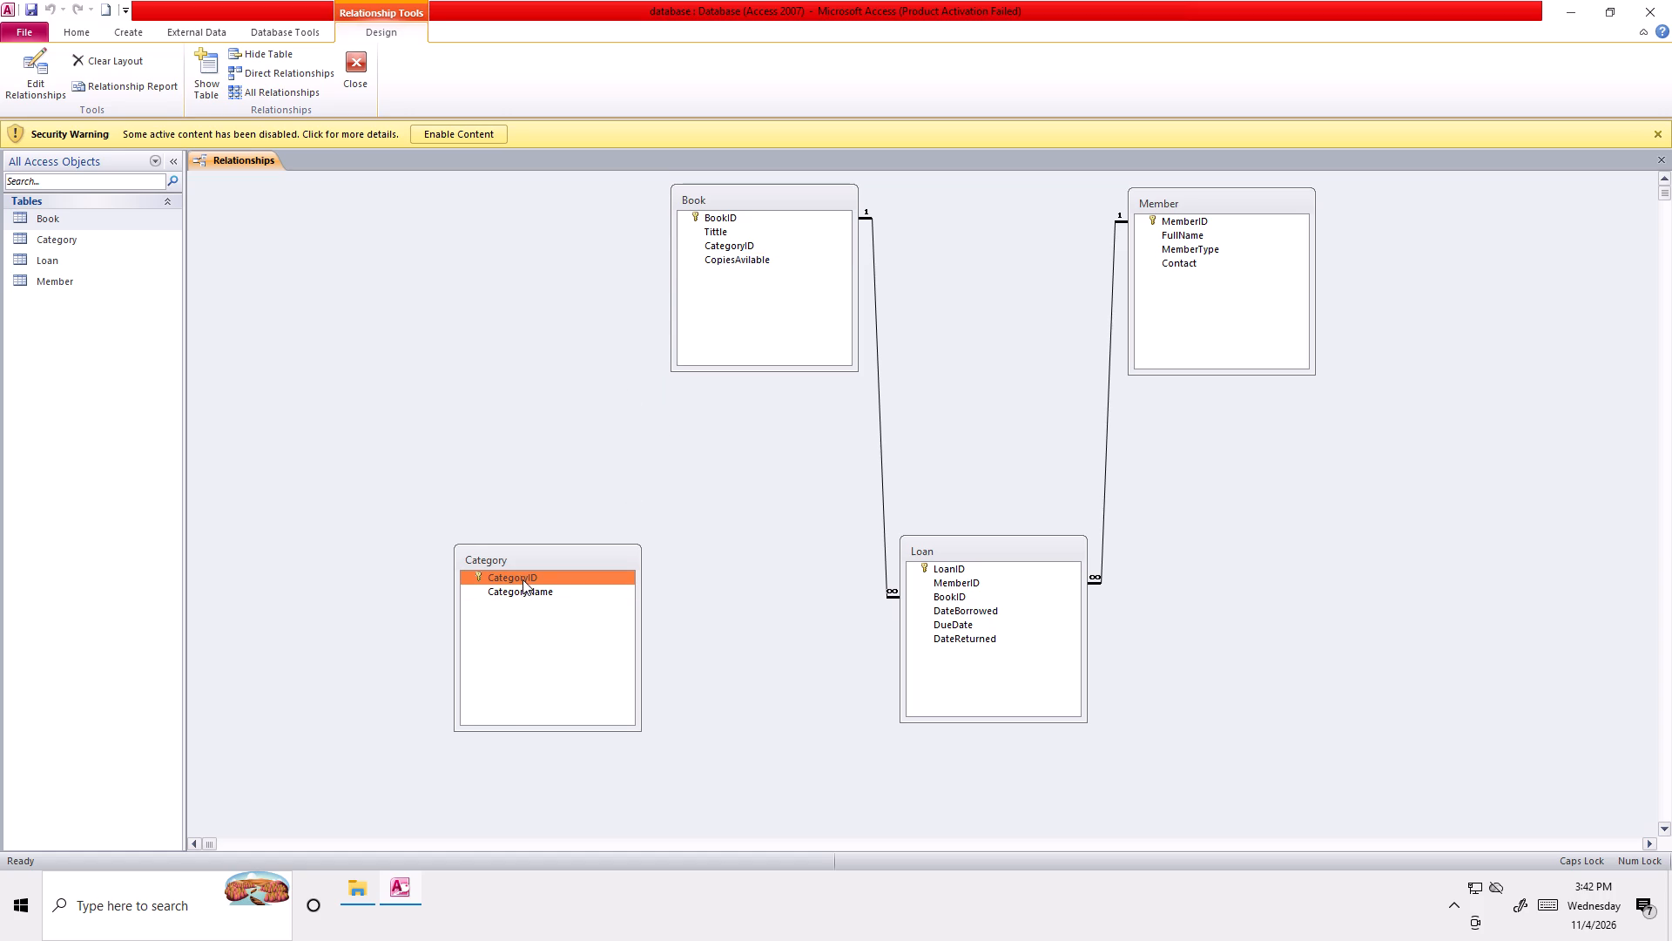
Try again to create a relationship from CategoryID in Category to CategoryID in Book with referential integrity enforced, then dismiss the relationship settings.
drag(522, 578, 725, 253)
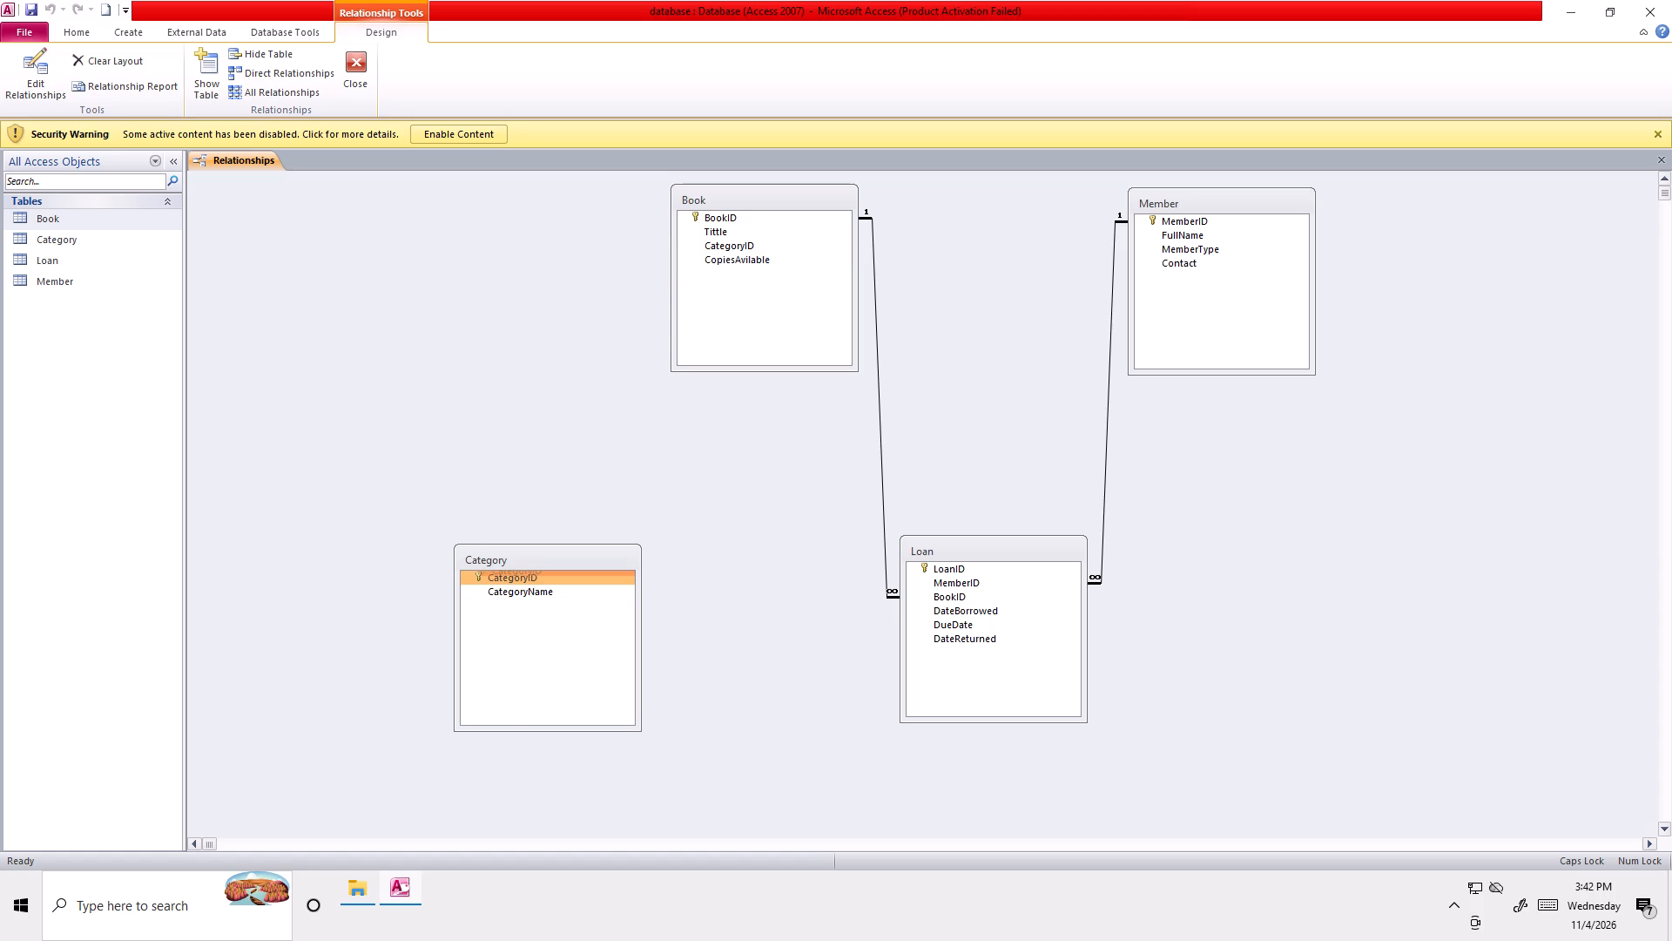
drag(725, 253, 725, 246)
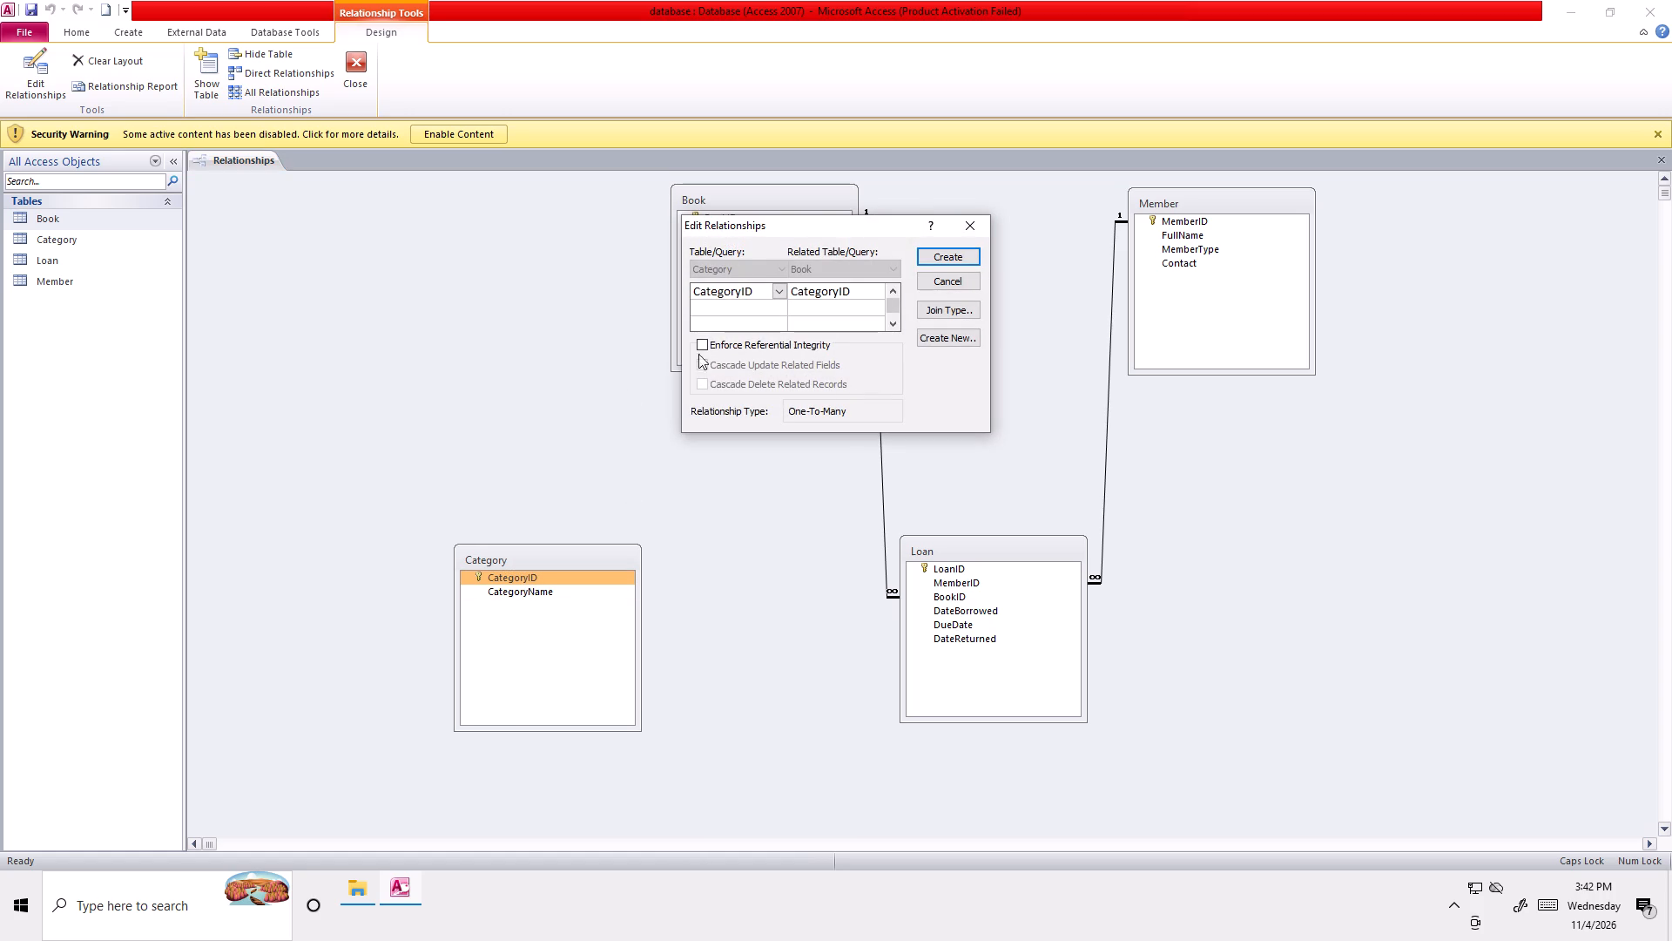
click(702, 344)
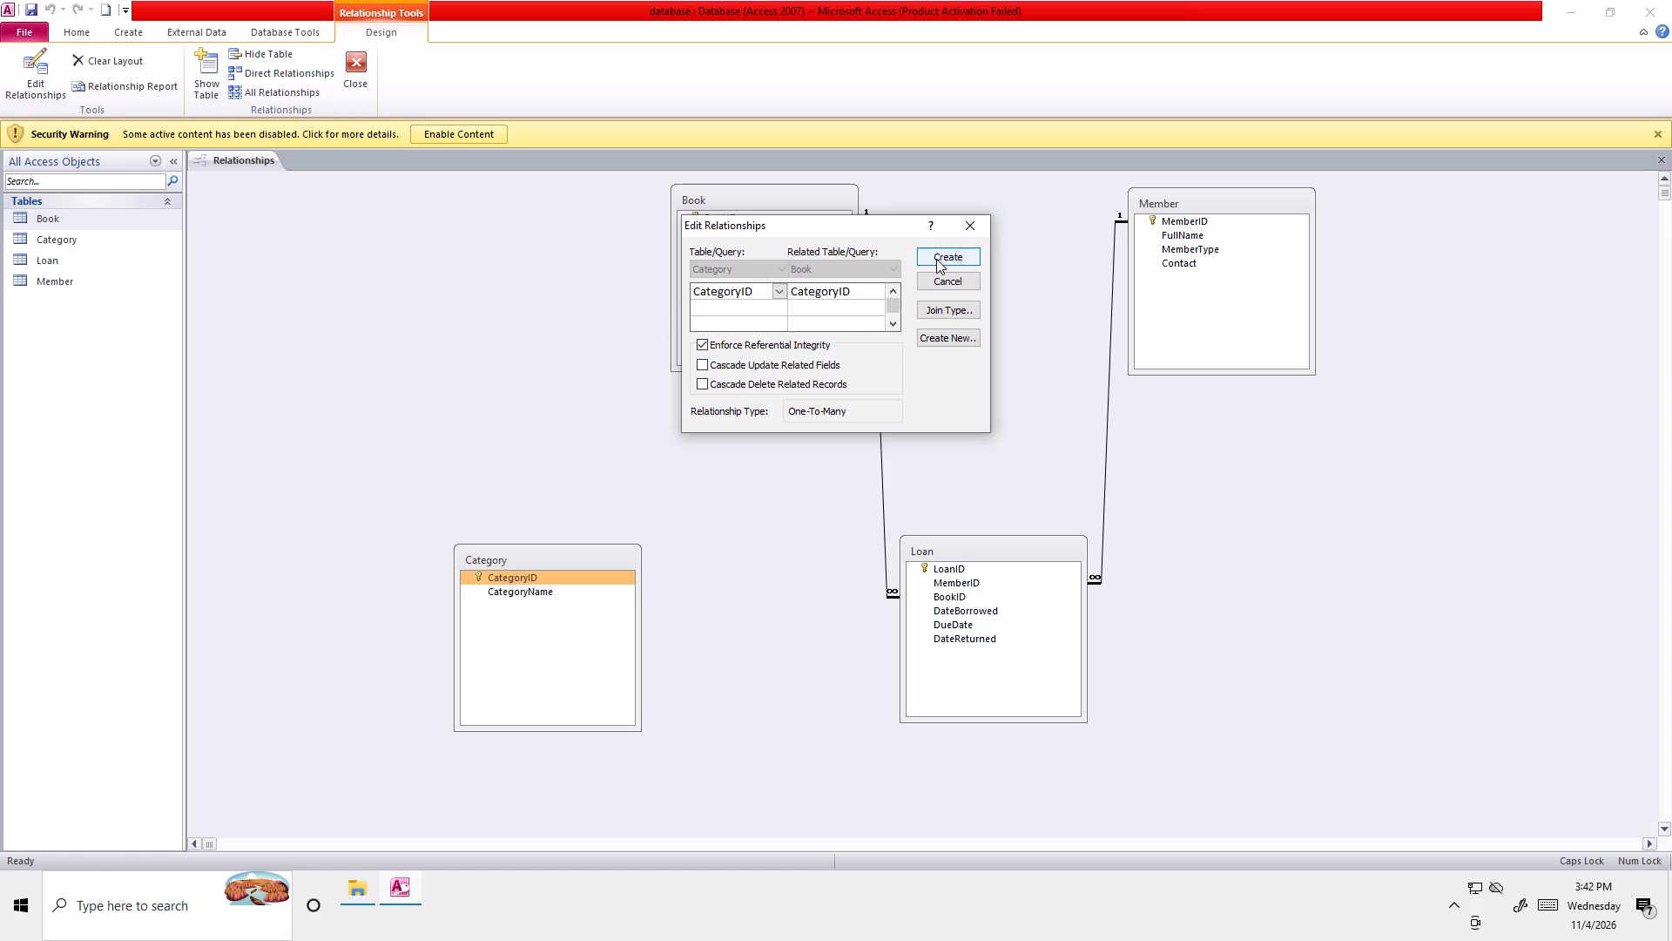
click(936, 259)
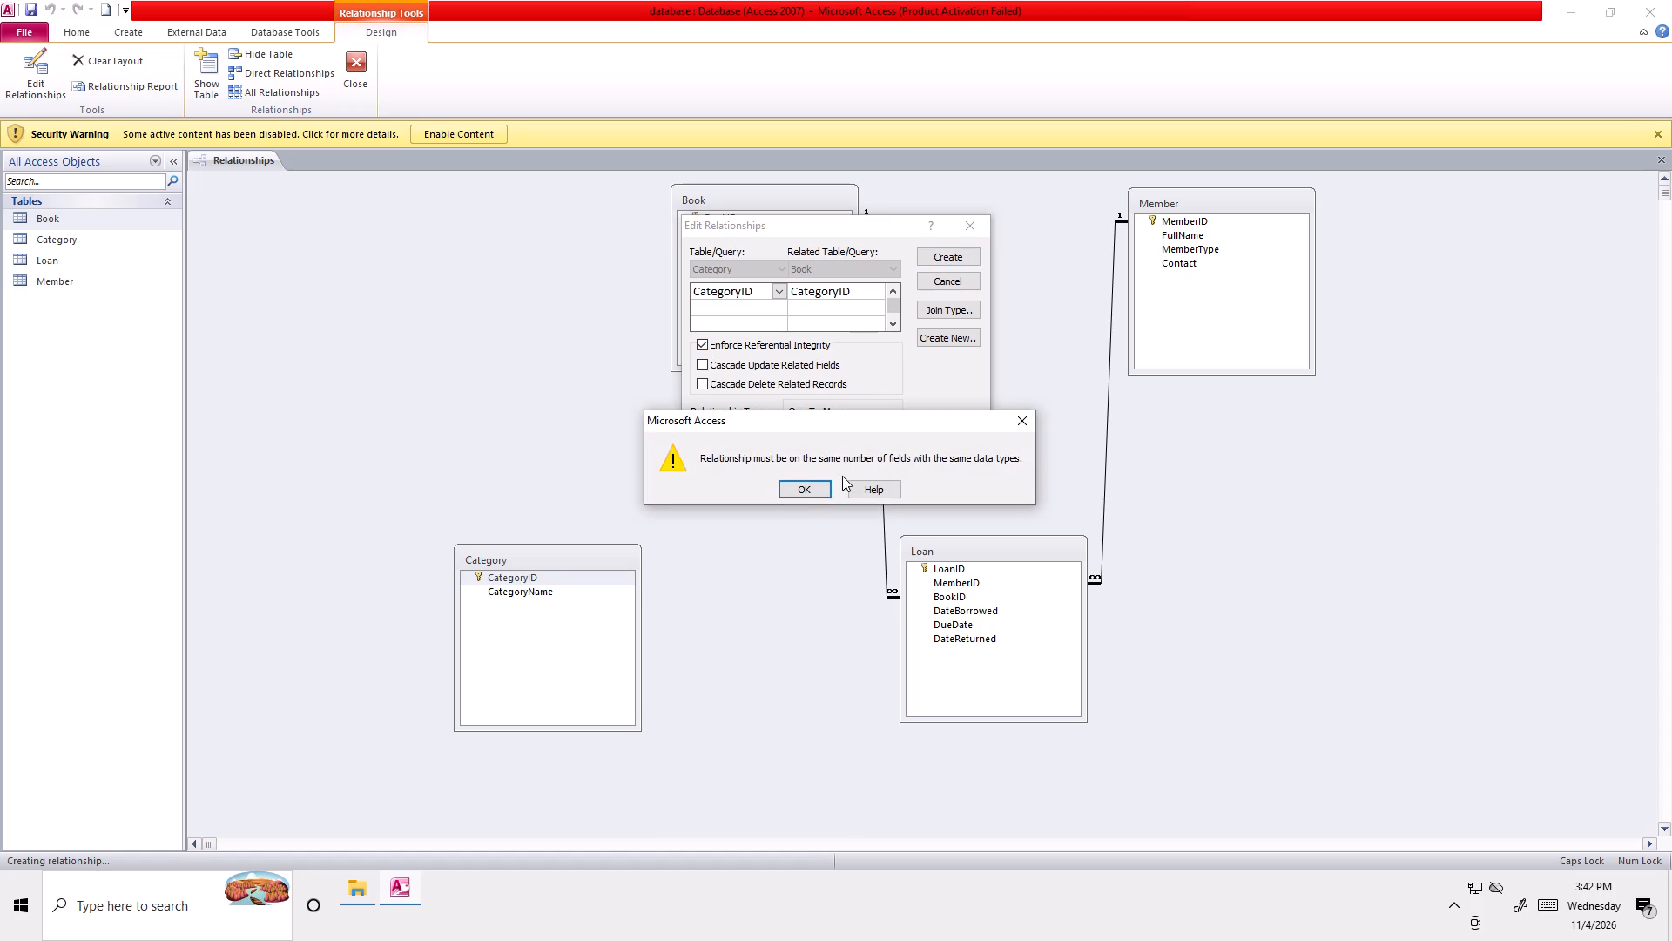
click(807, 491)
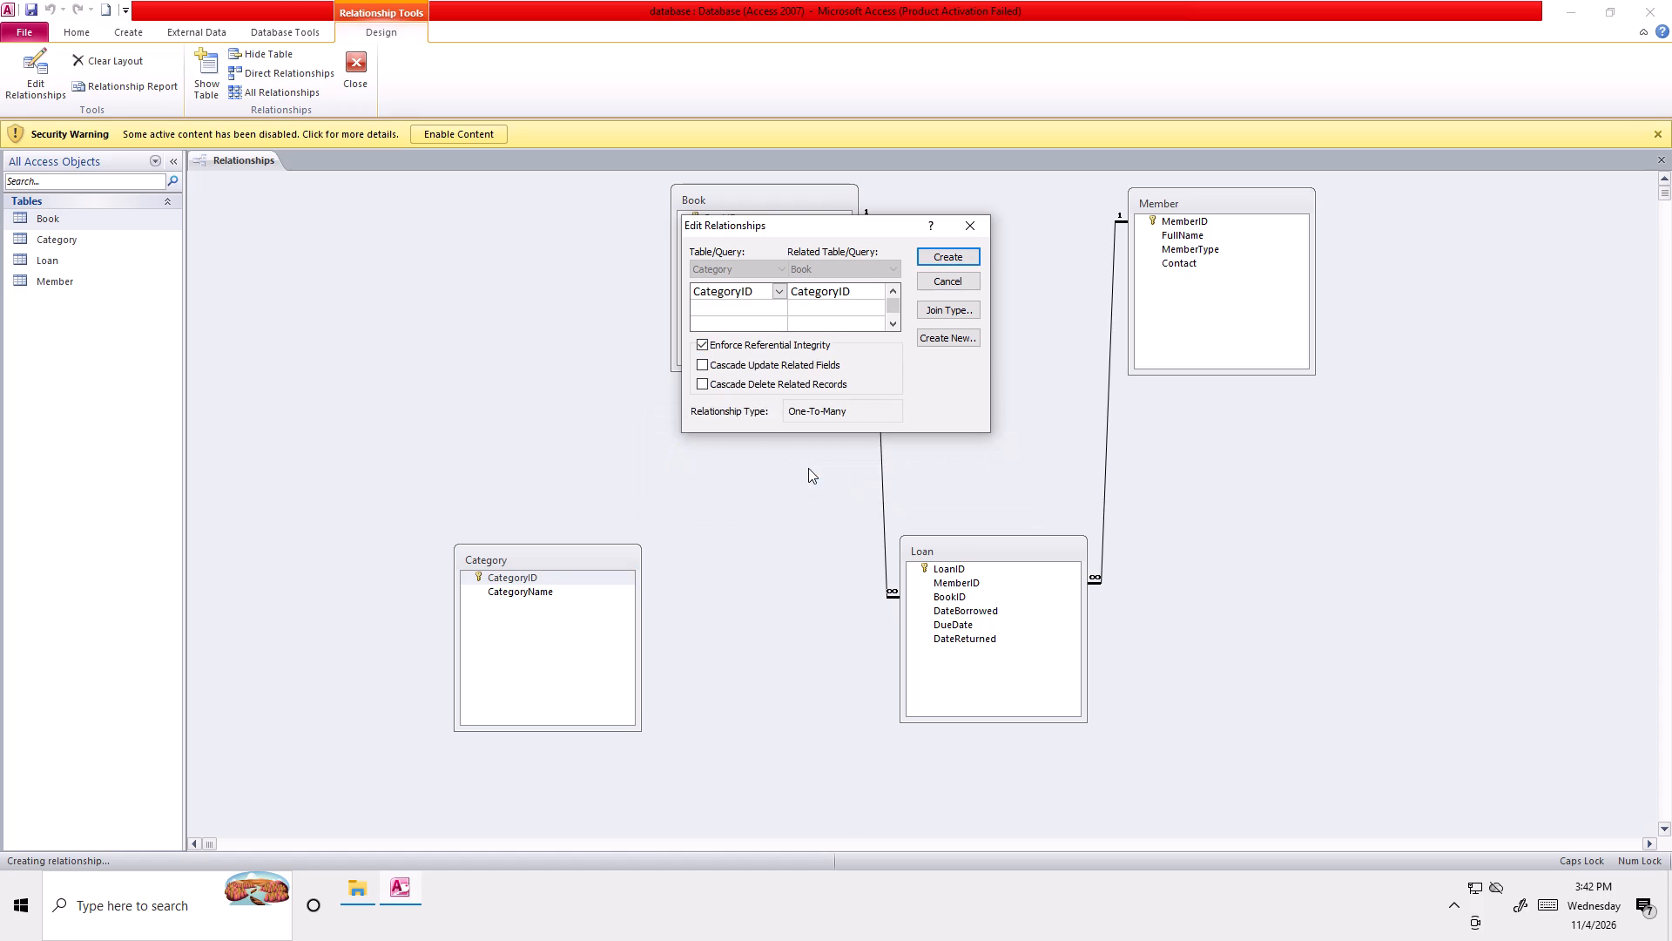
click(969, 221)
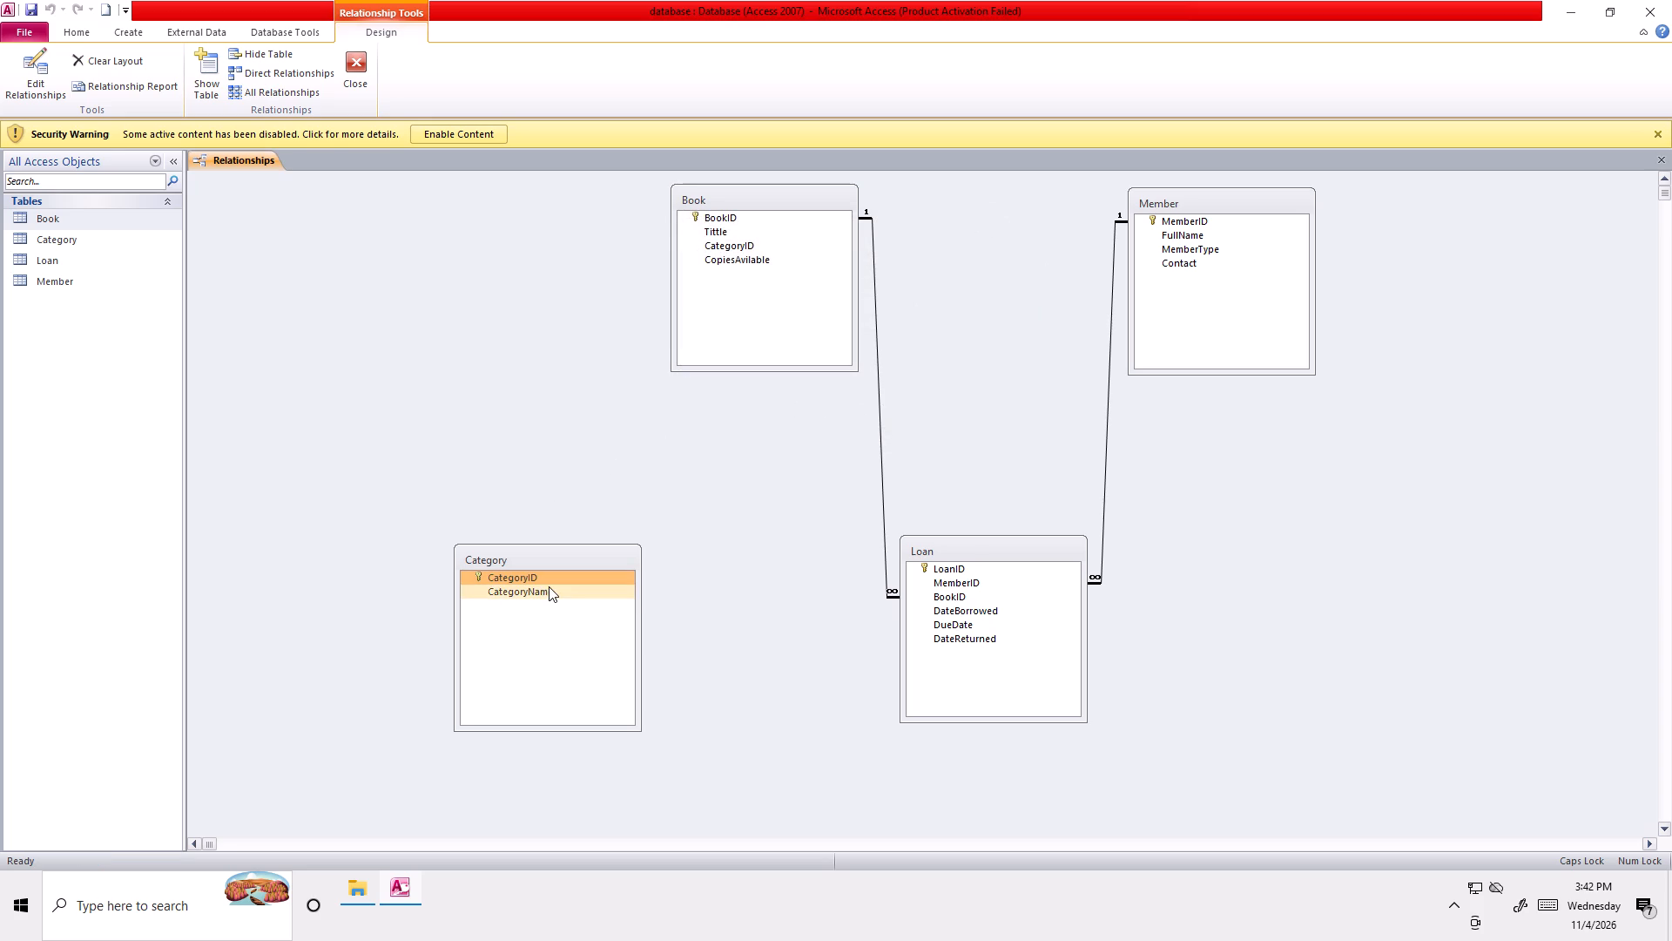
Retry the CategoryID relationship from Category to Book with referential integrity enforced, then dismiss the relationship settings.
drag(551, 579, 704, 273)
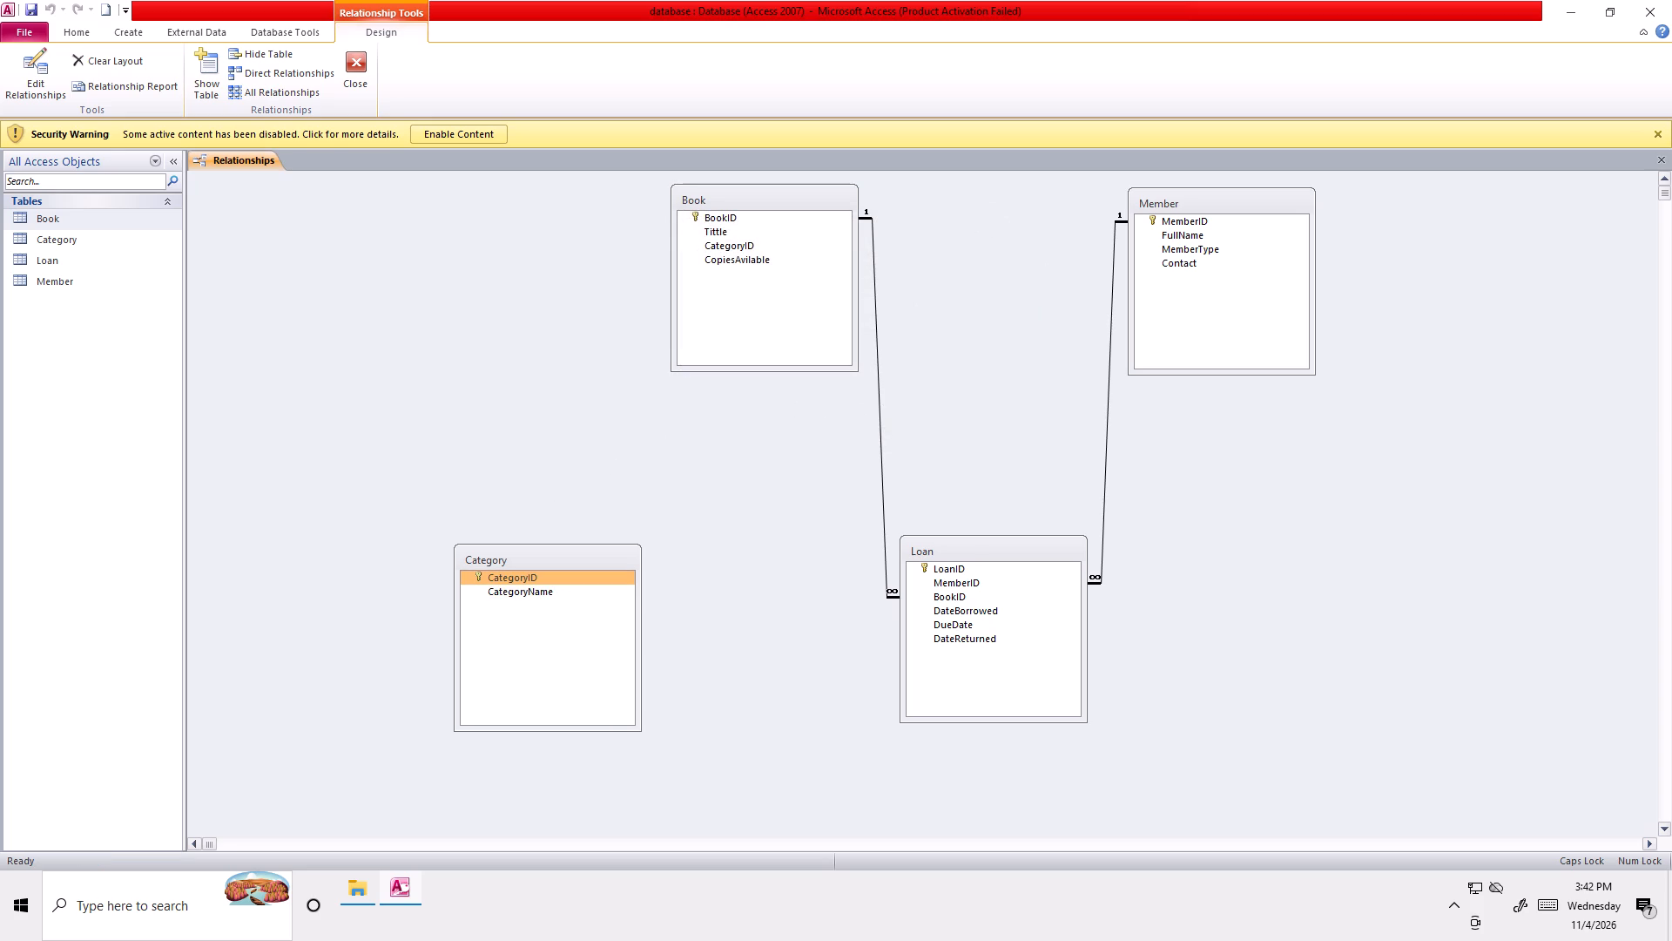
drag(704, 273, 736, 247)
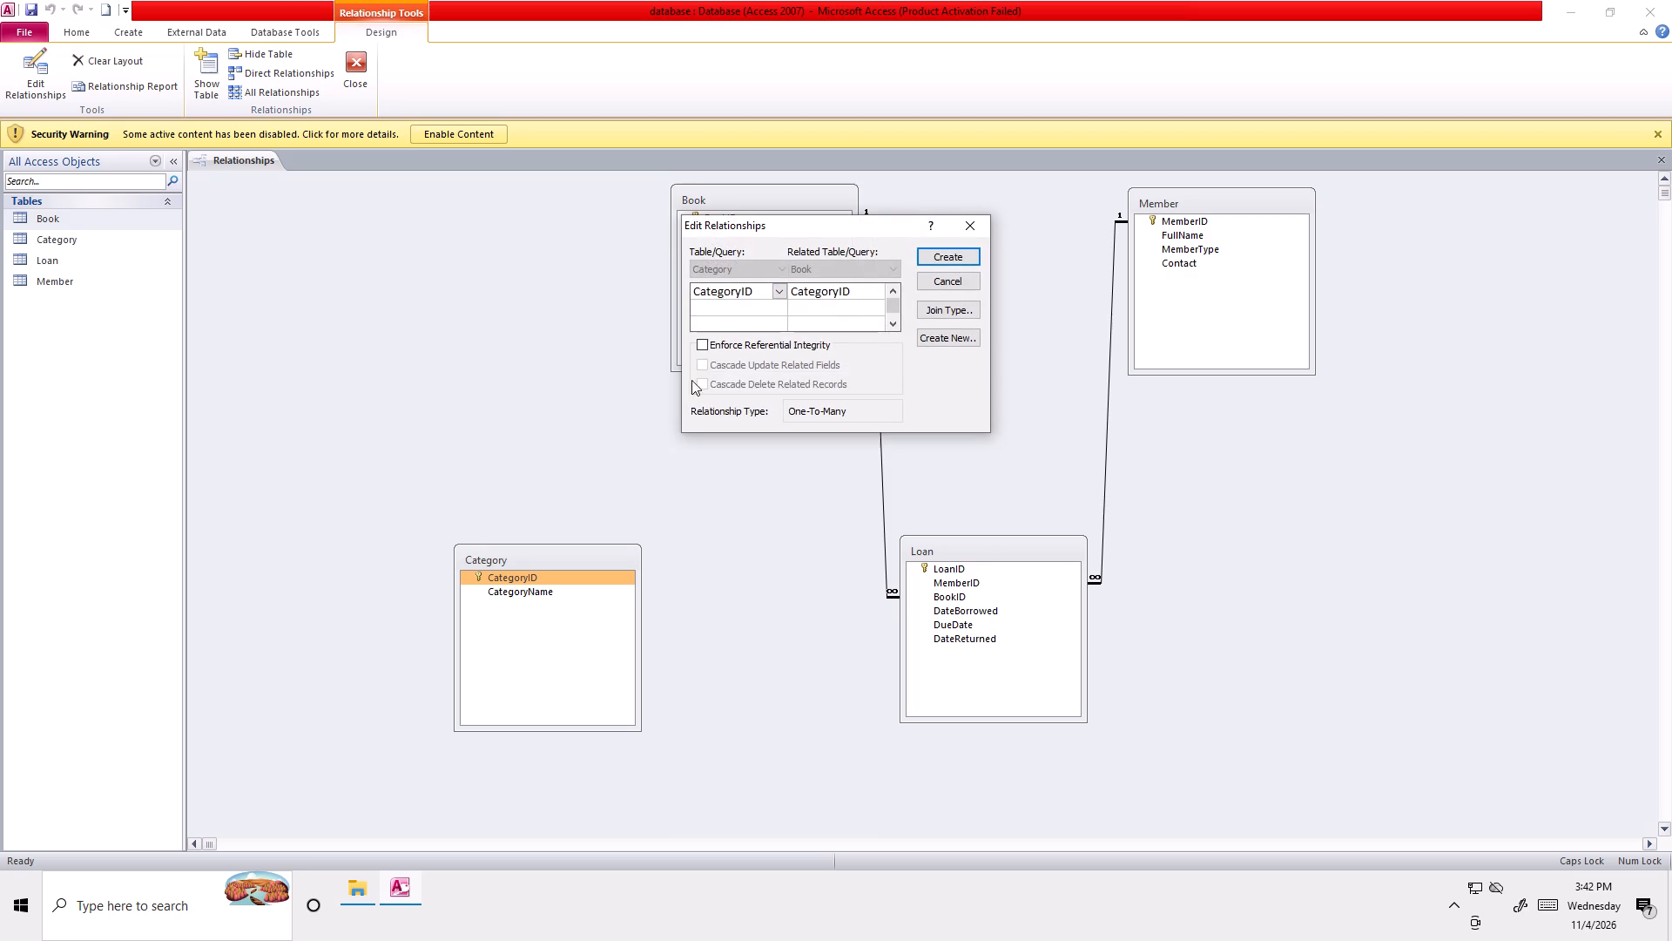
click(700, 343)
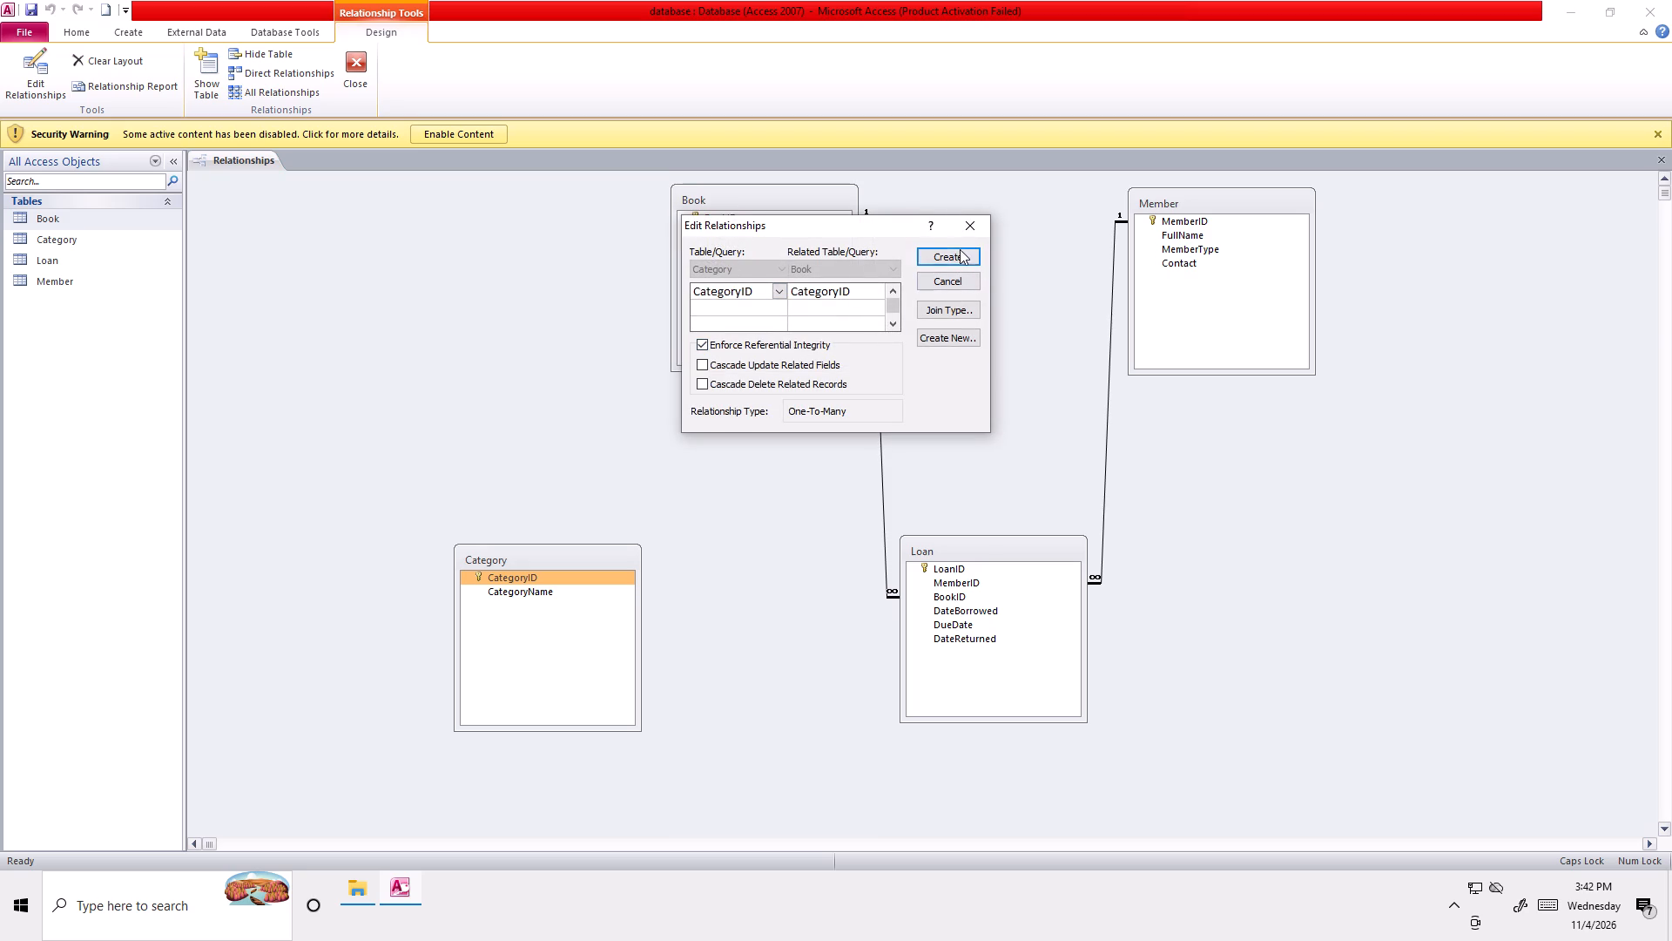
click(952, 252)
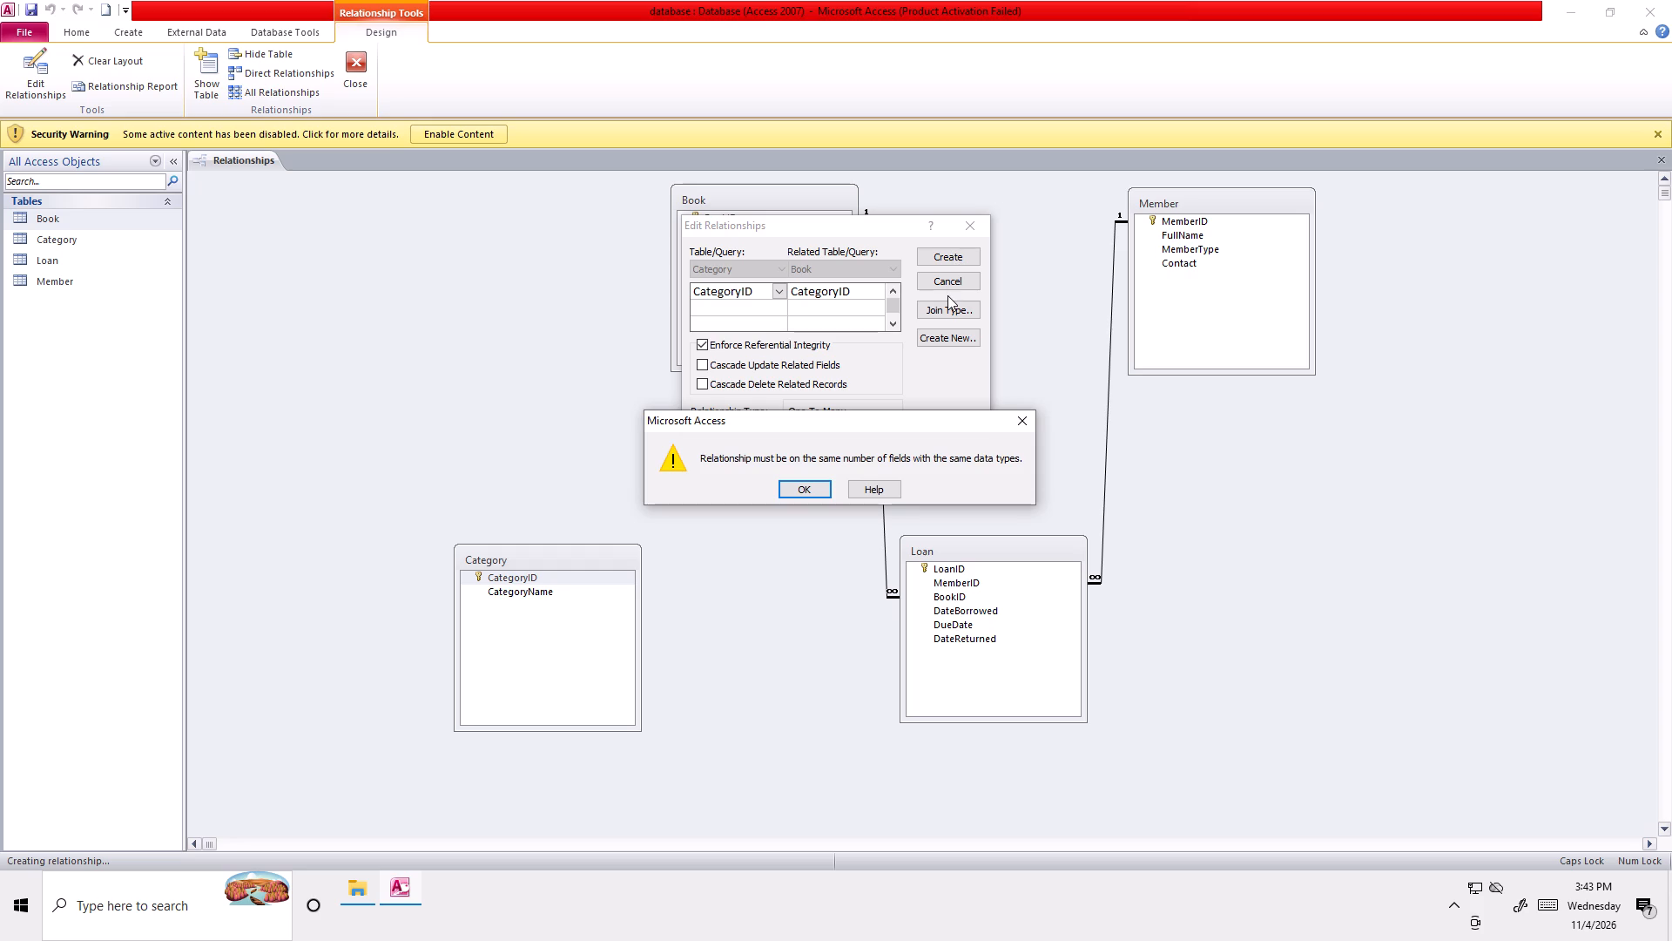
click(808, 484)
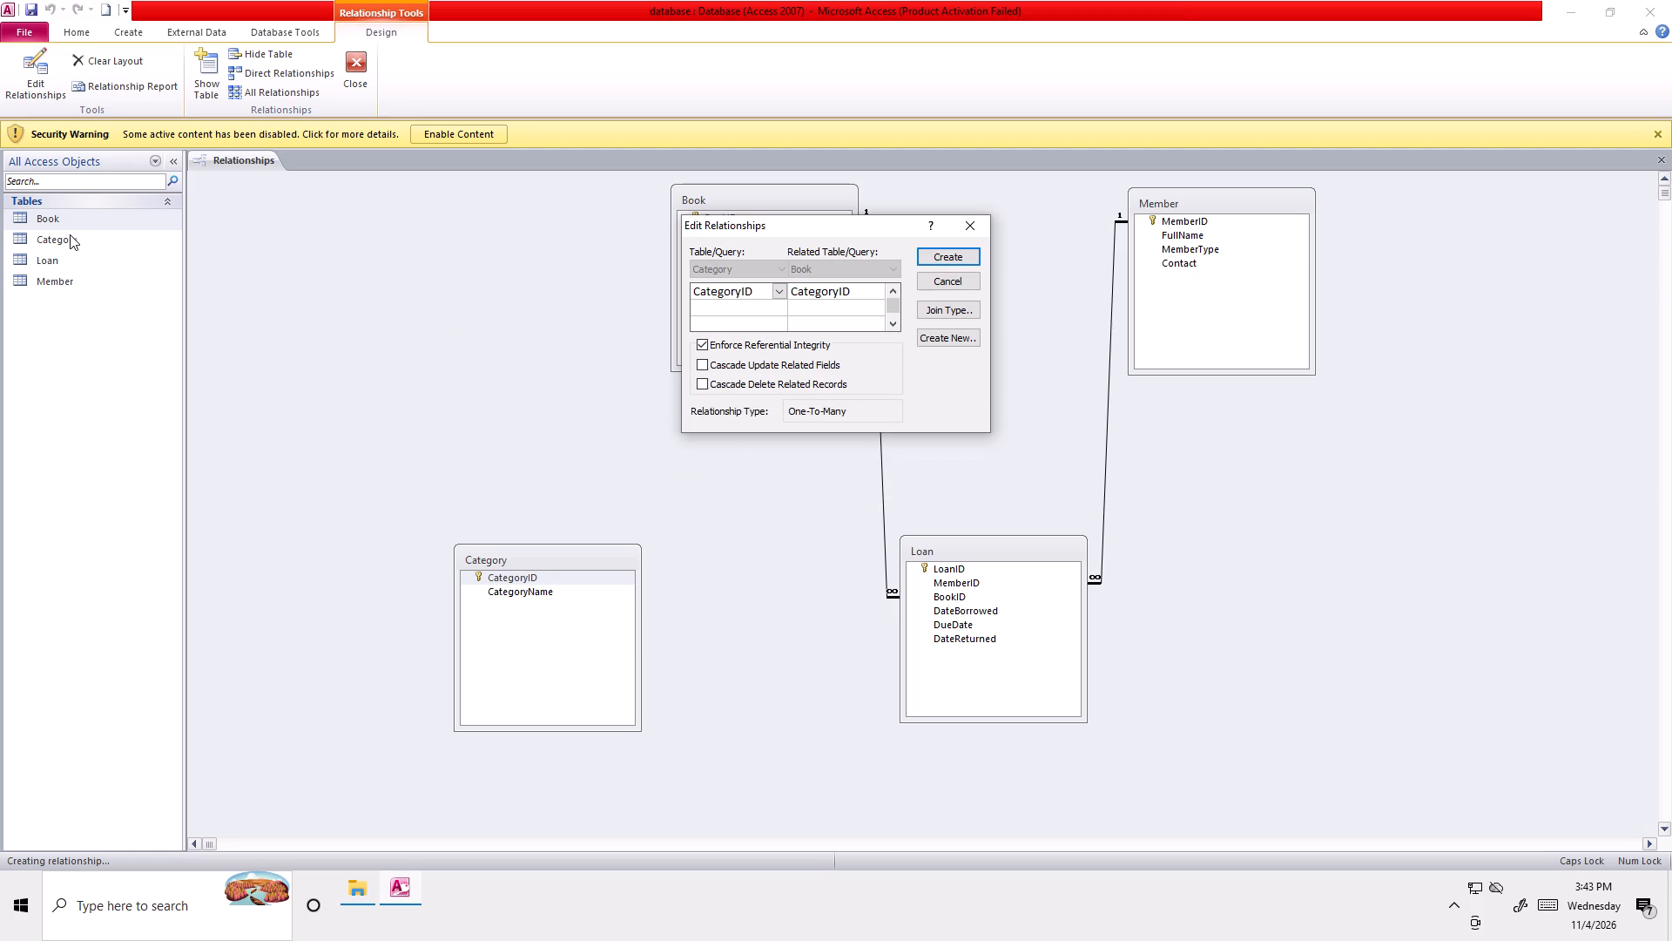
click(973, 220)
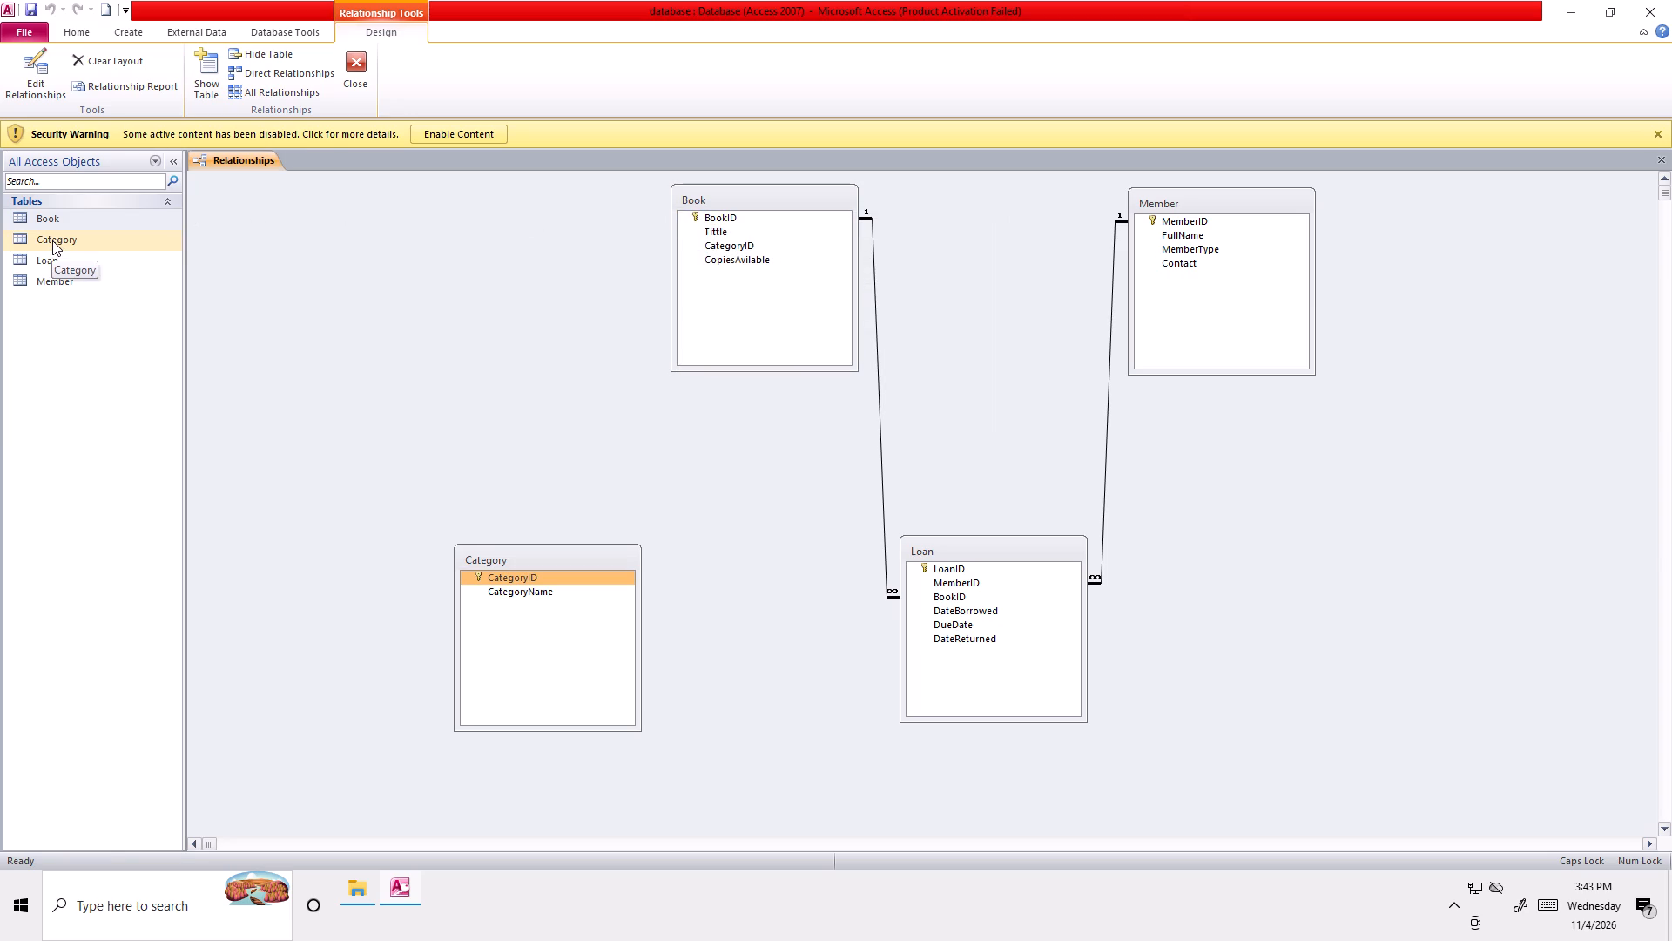
Open the Category, Member and Loan tables in Design View and examine the data types of their fields.
right_click(52, 238)
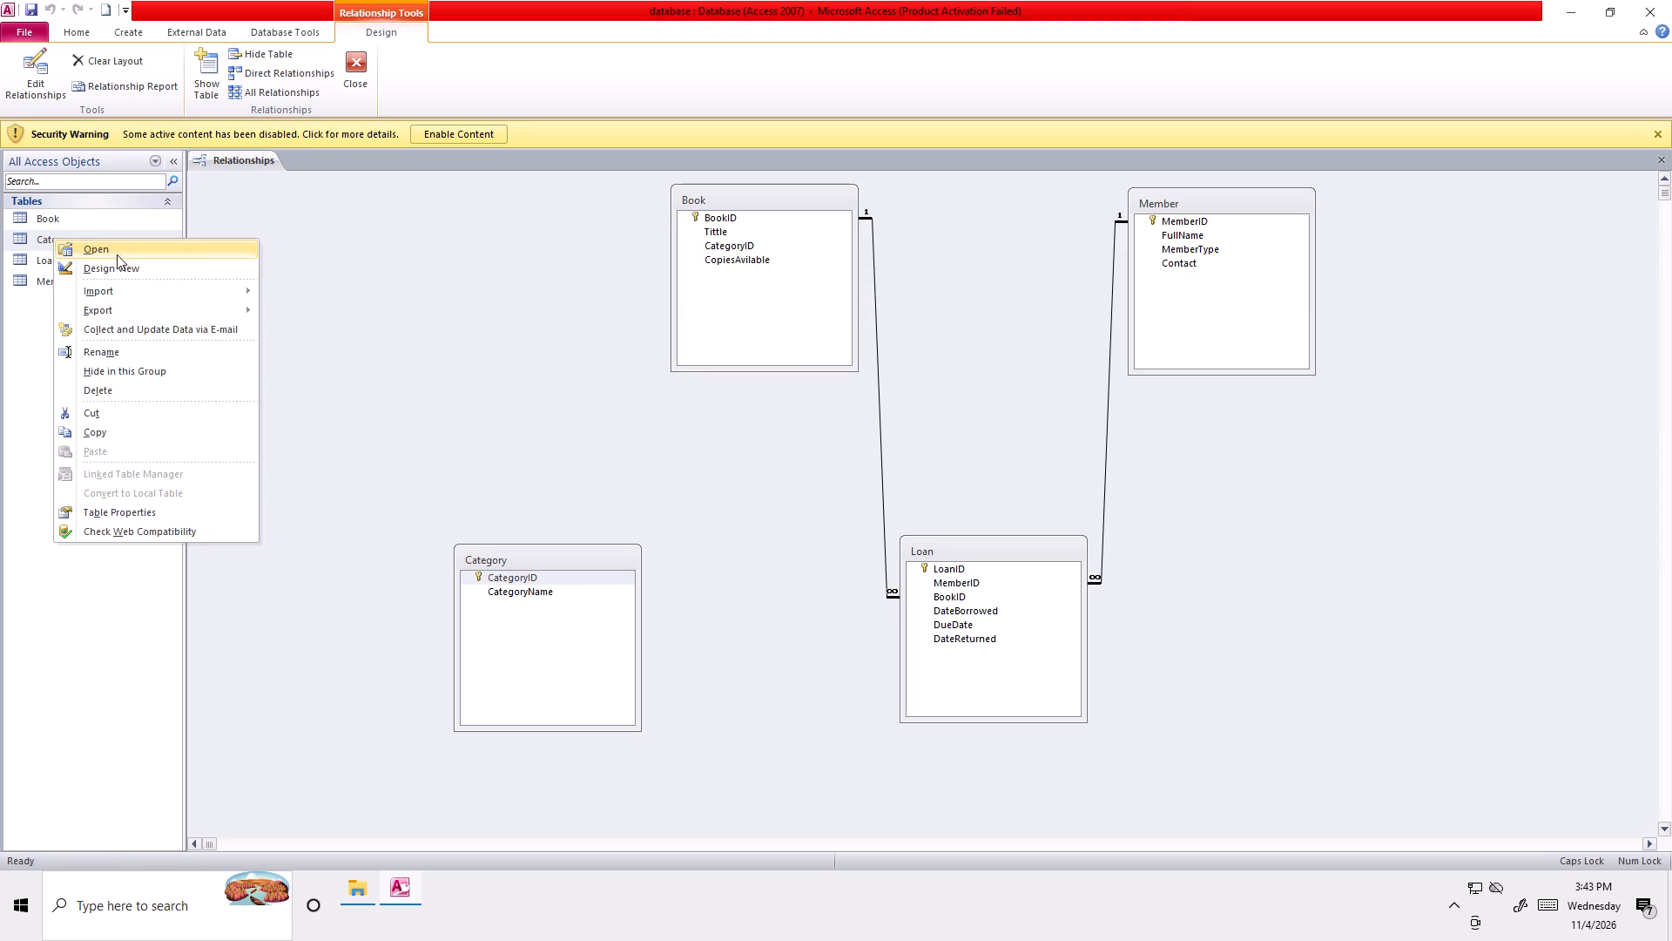
click(126, 250)
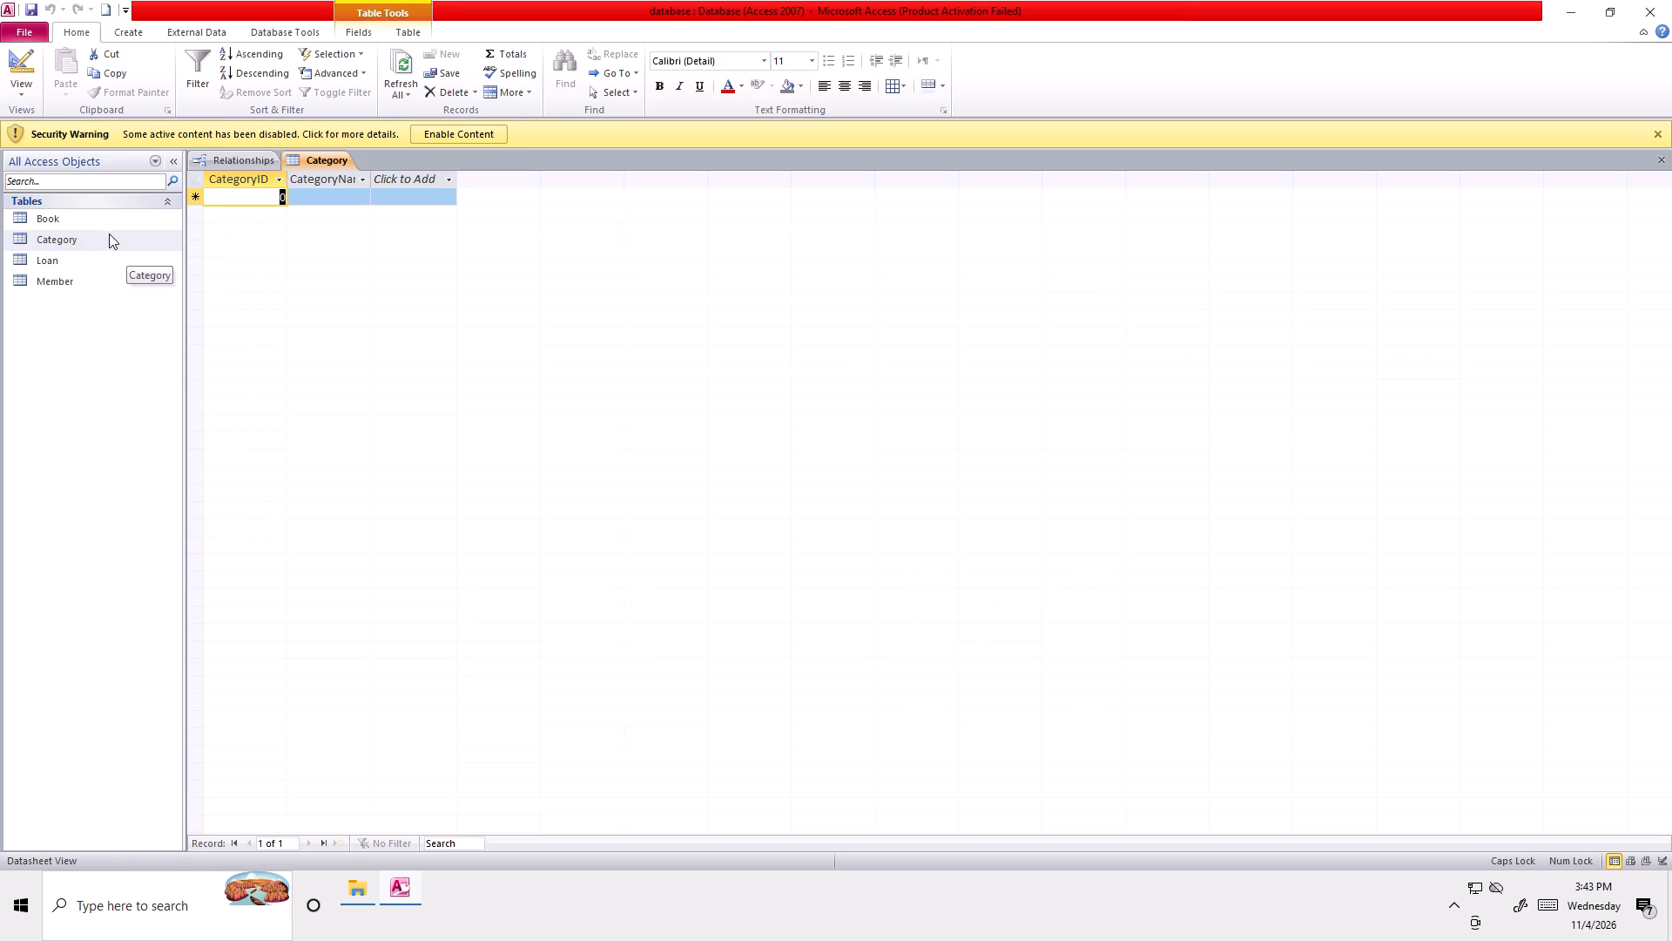
right_click(100, 235)
click(175, 262)
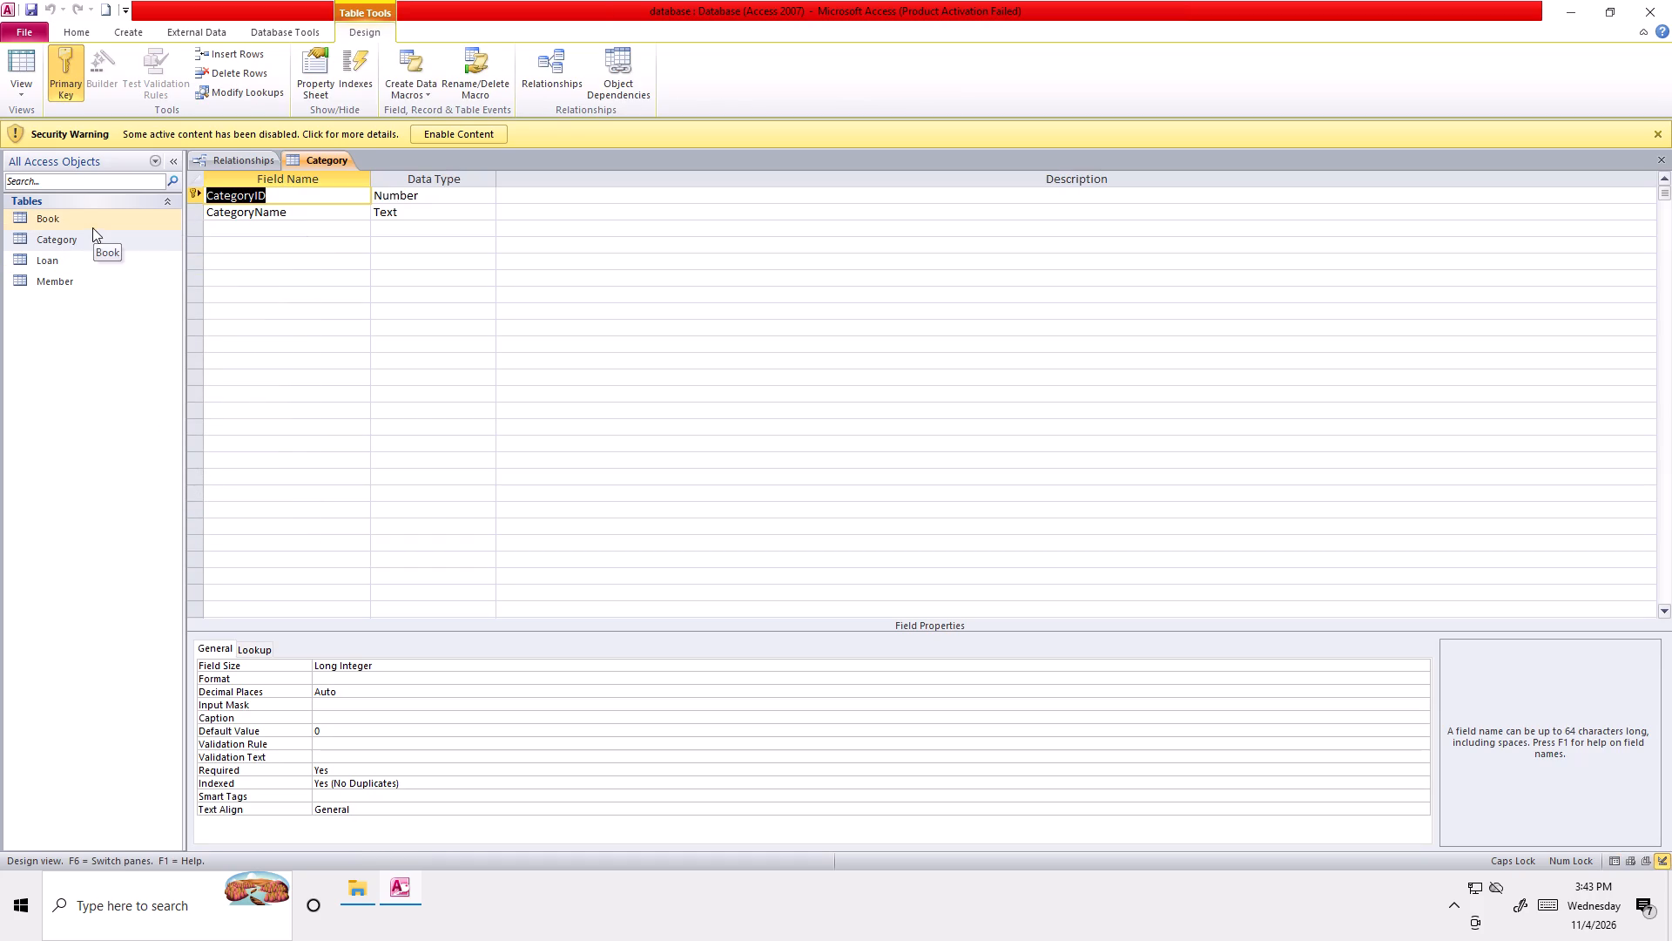
right_click(61, 272)
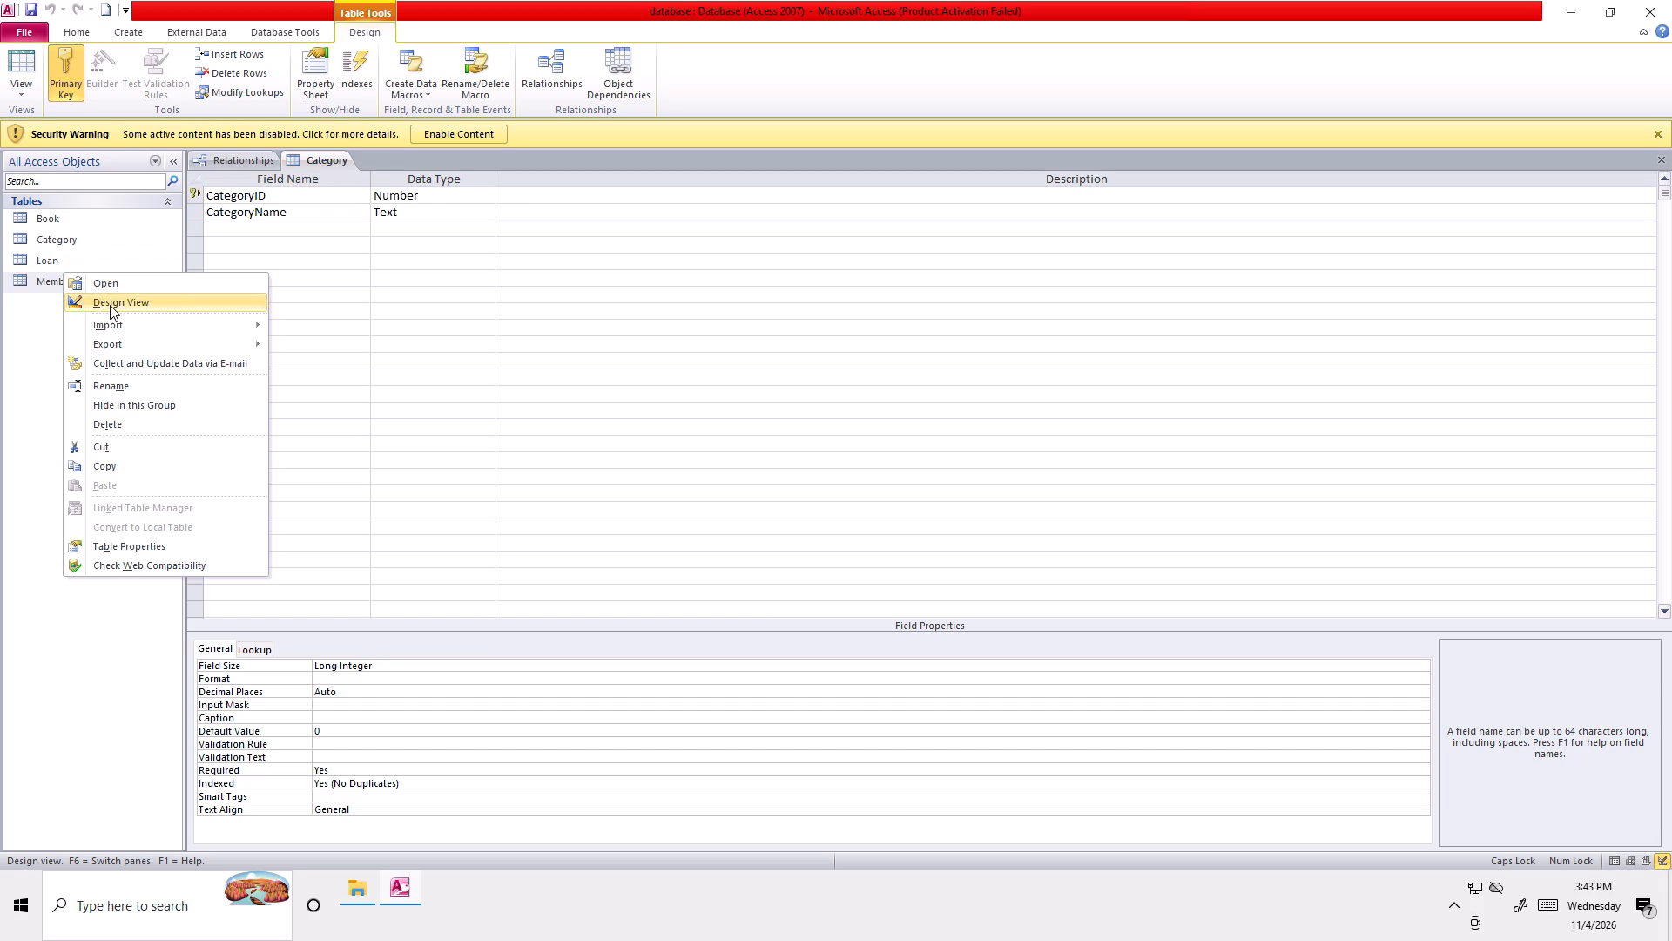
click(111, 299)
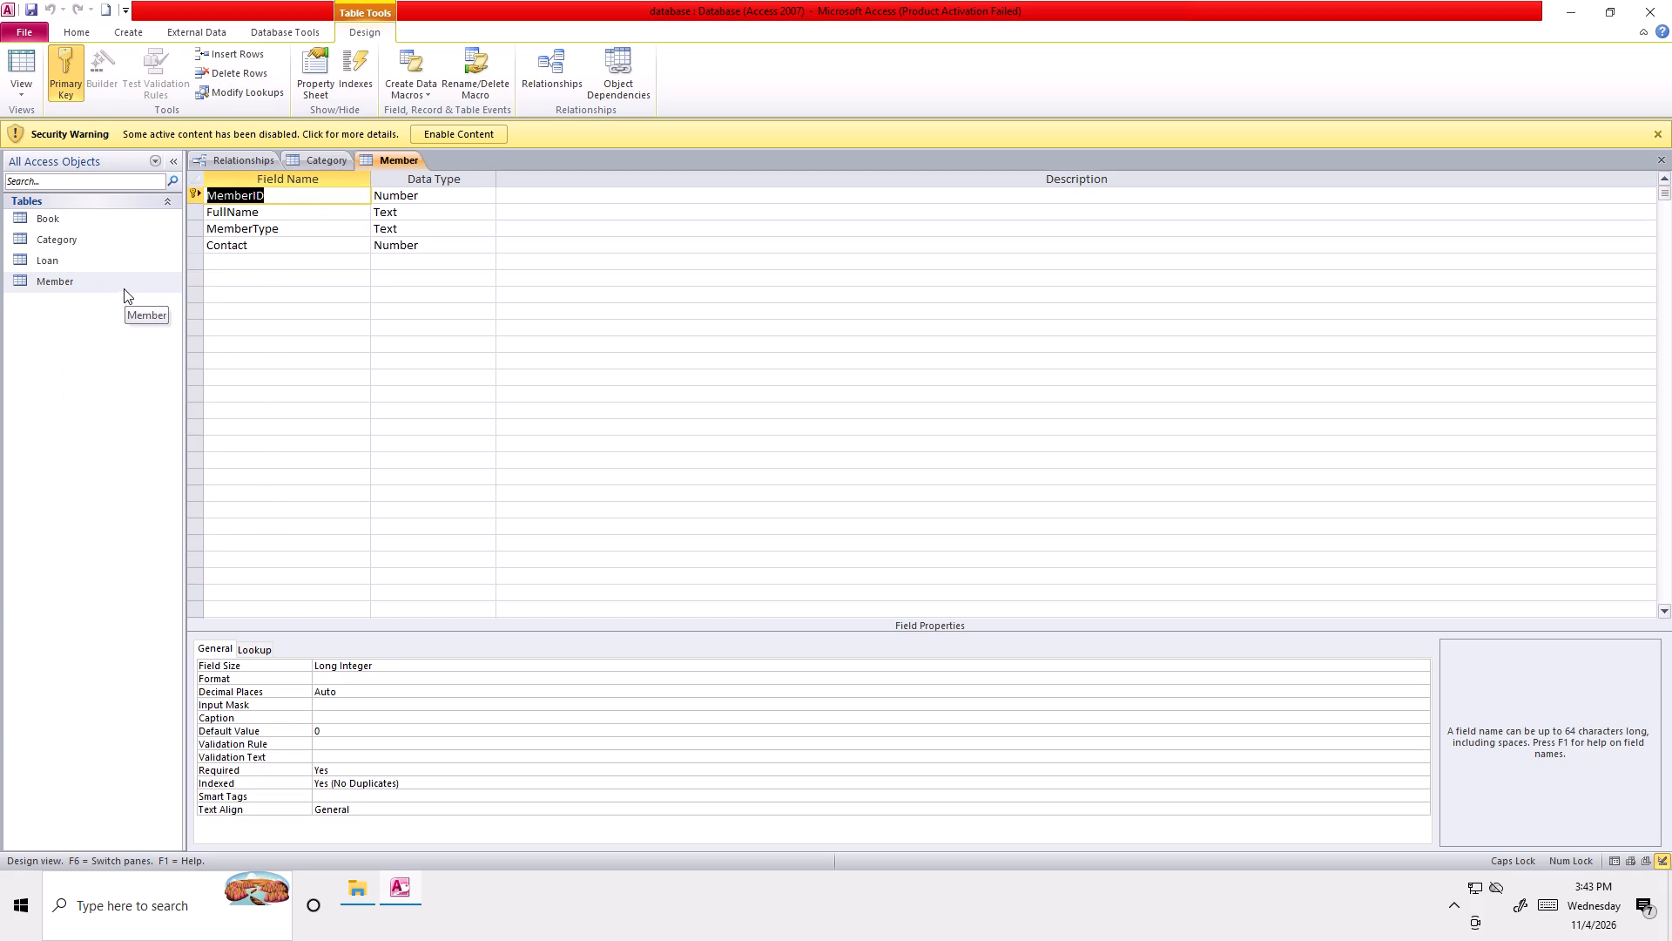
right_click(69, 258)
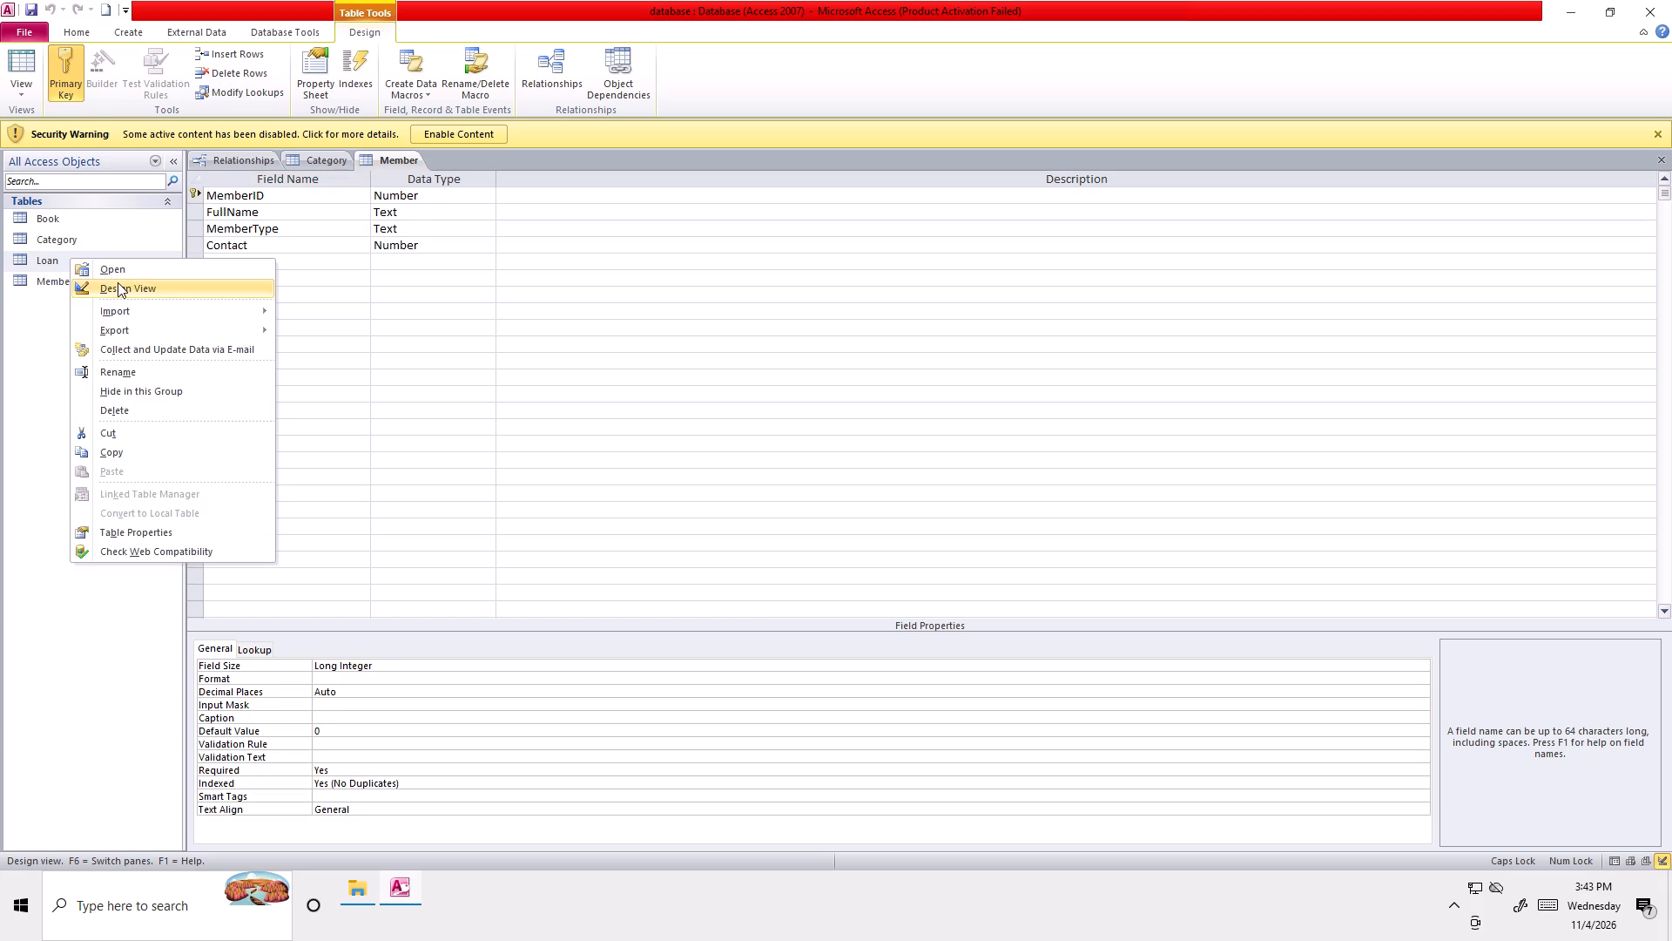
click(118, 283)
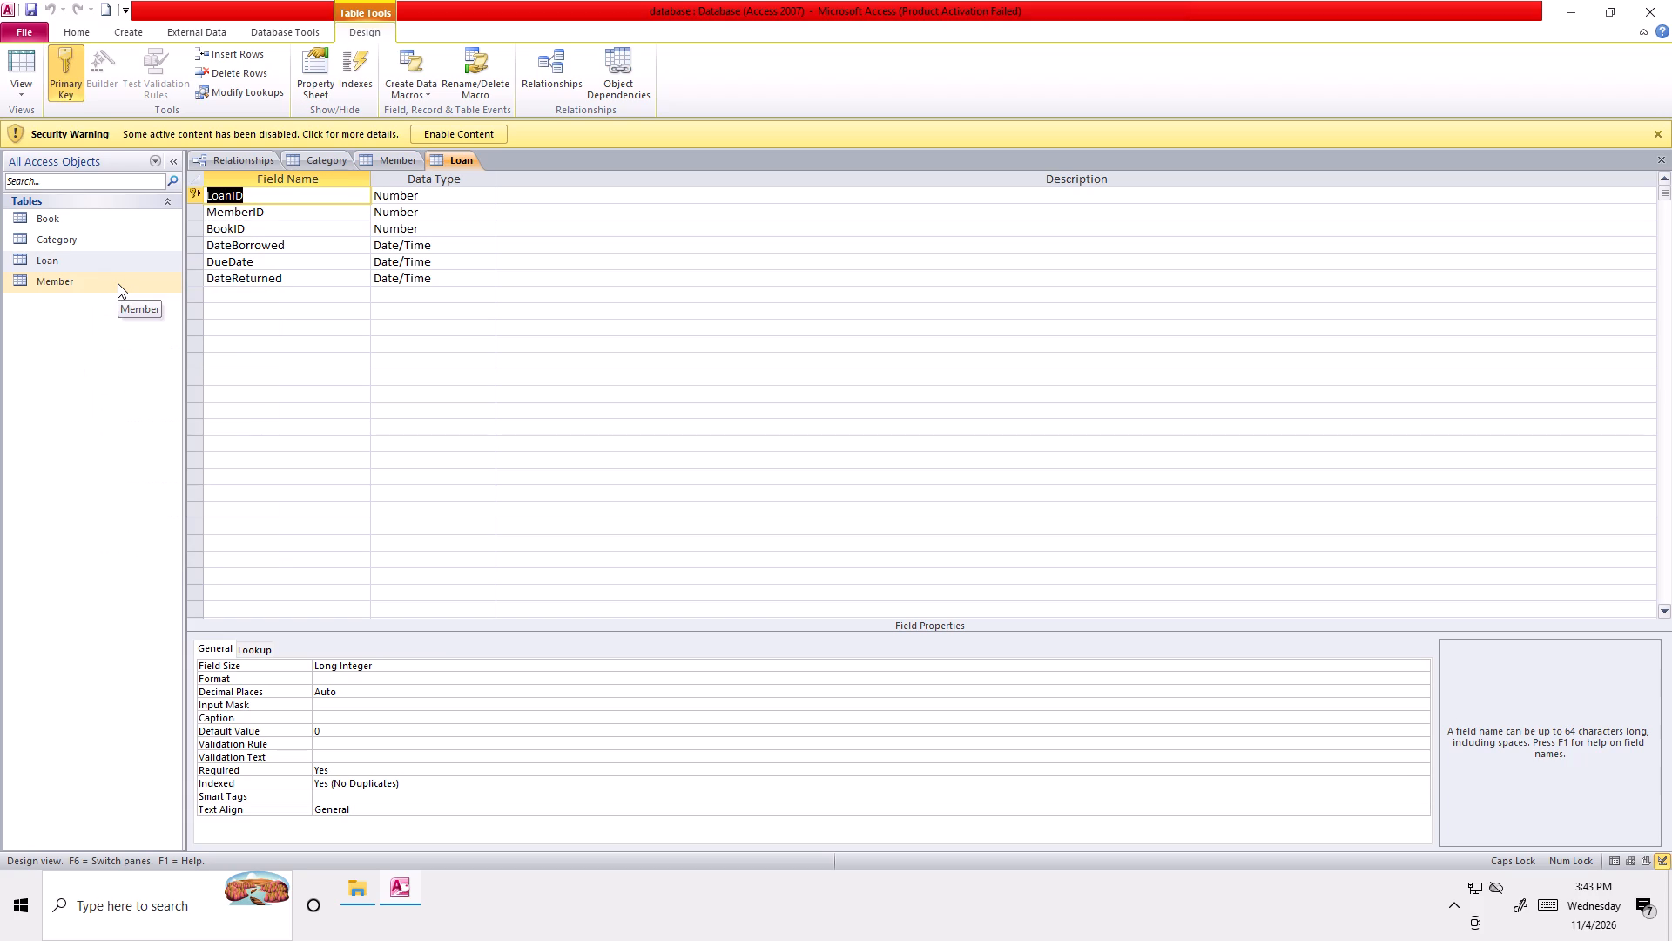
Open the Book table in Design View and set the data type of CategoryID to Number.
right_click(77, 217)
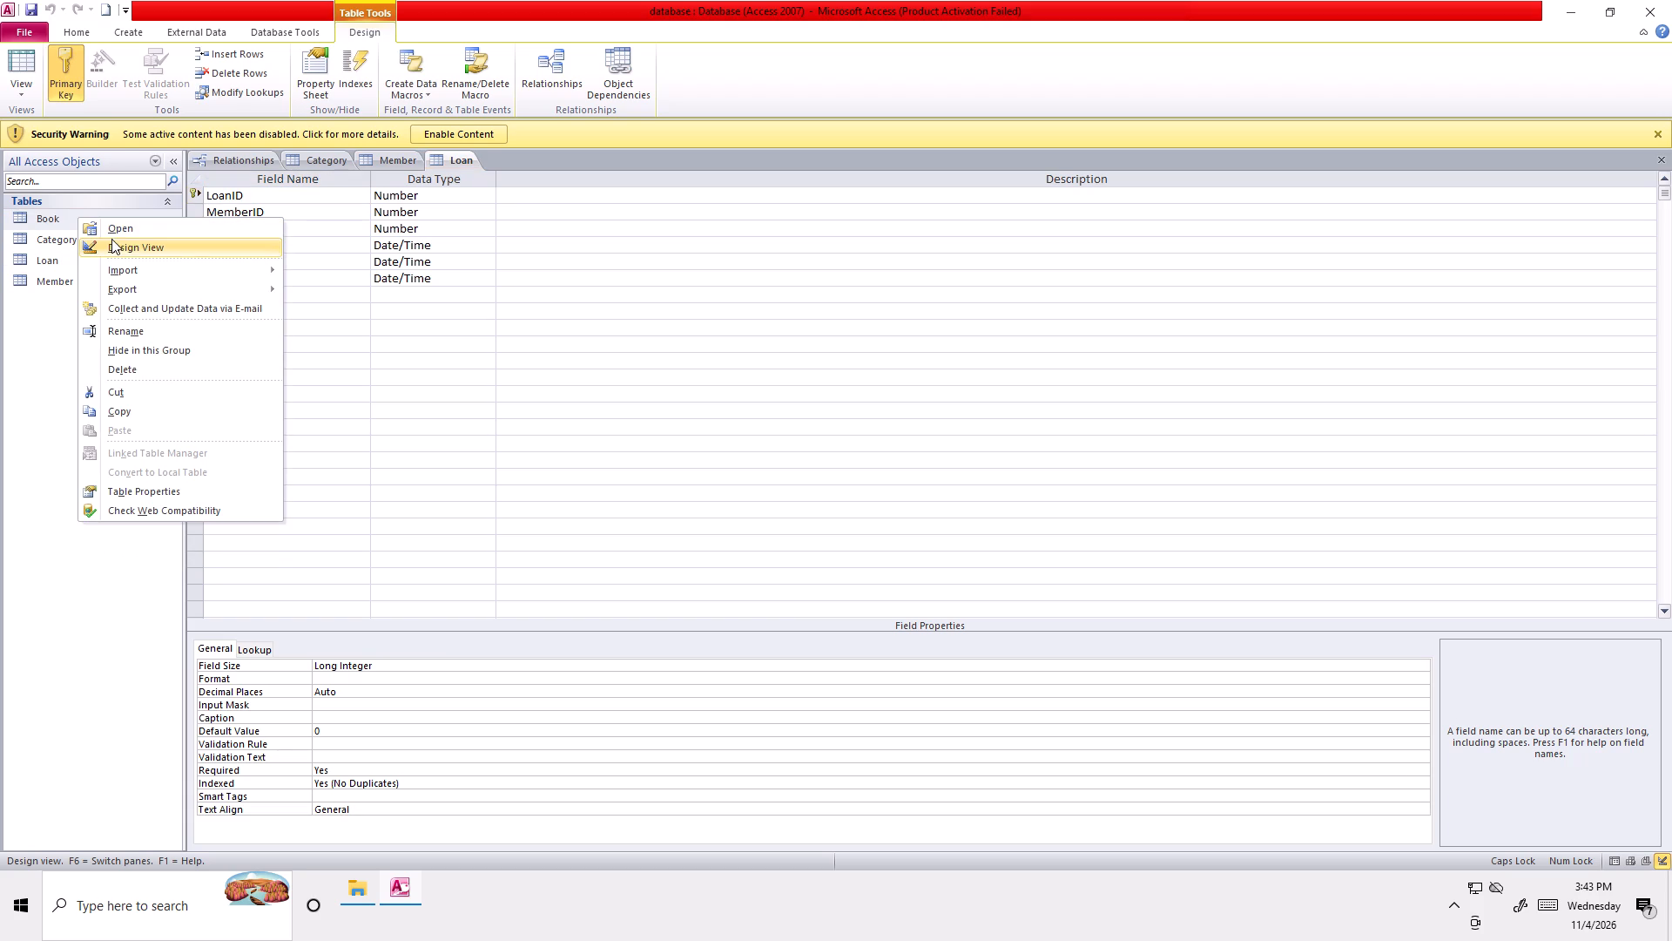
click(127, 241)
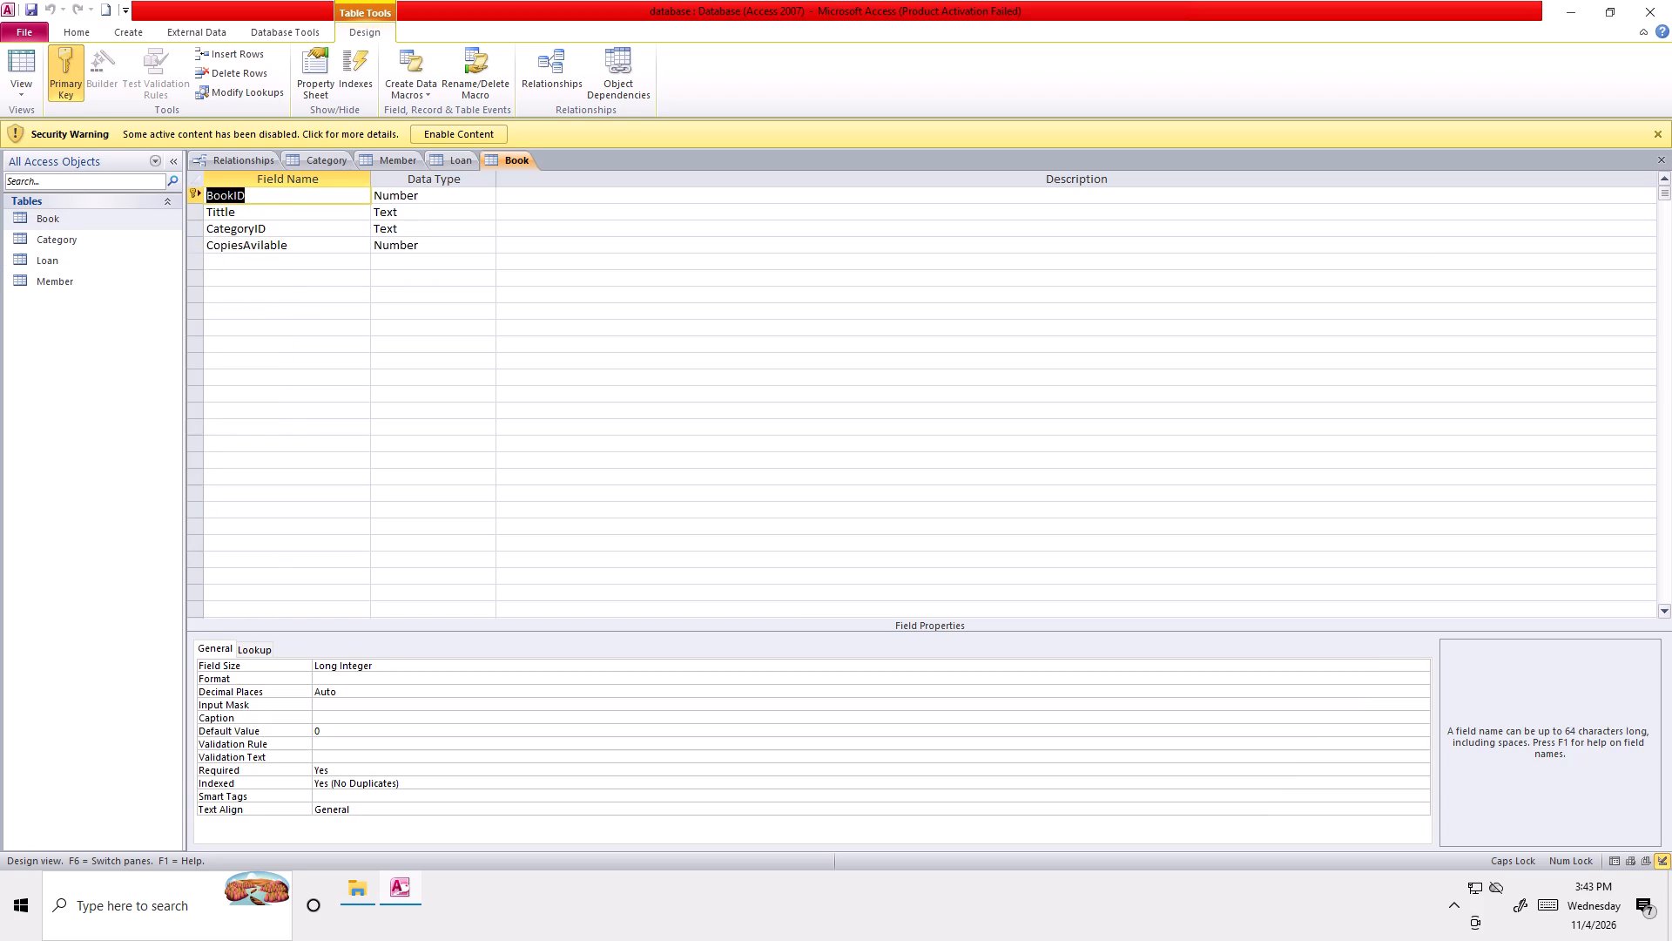
click(482, 228)
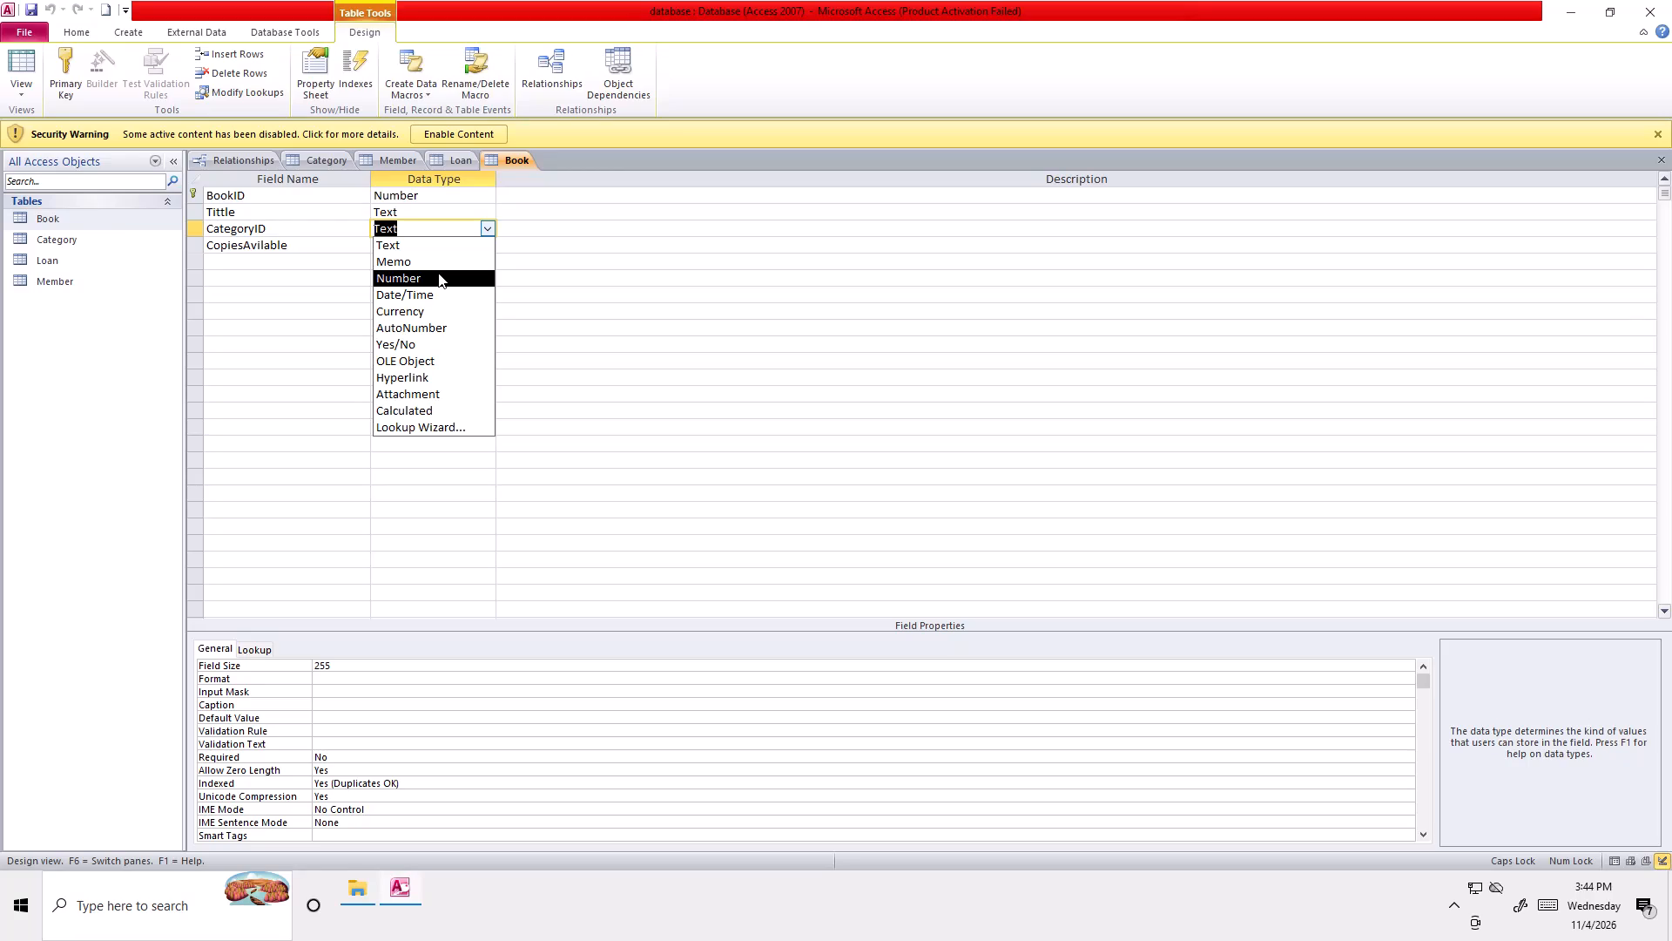
click(438, 273)
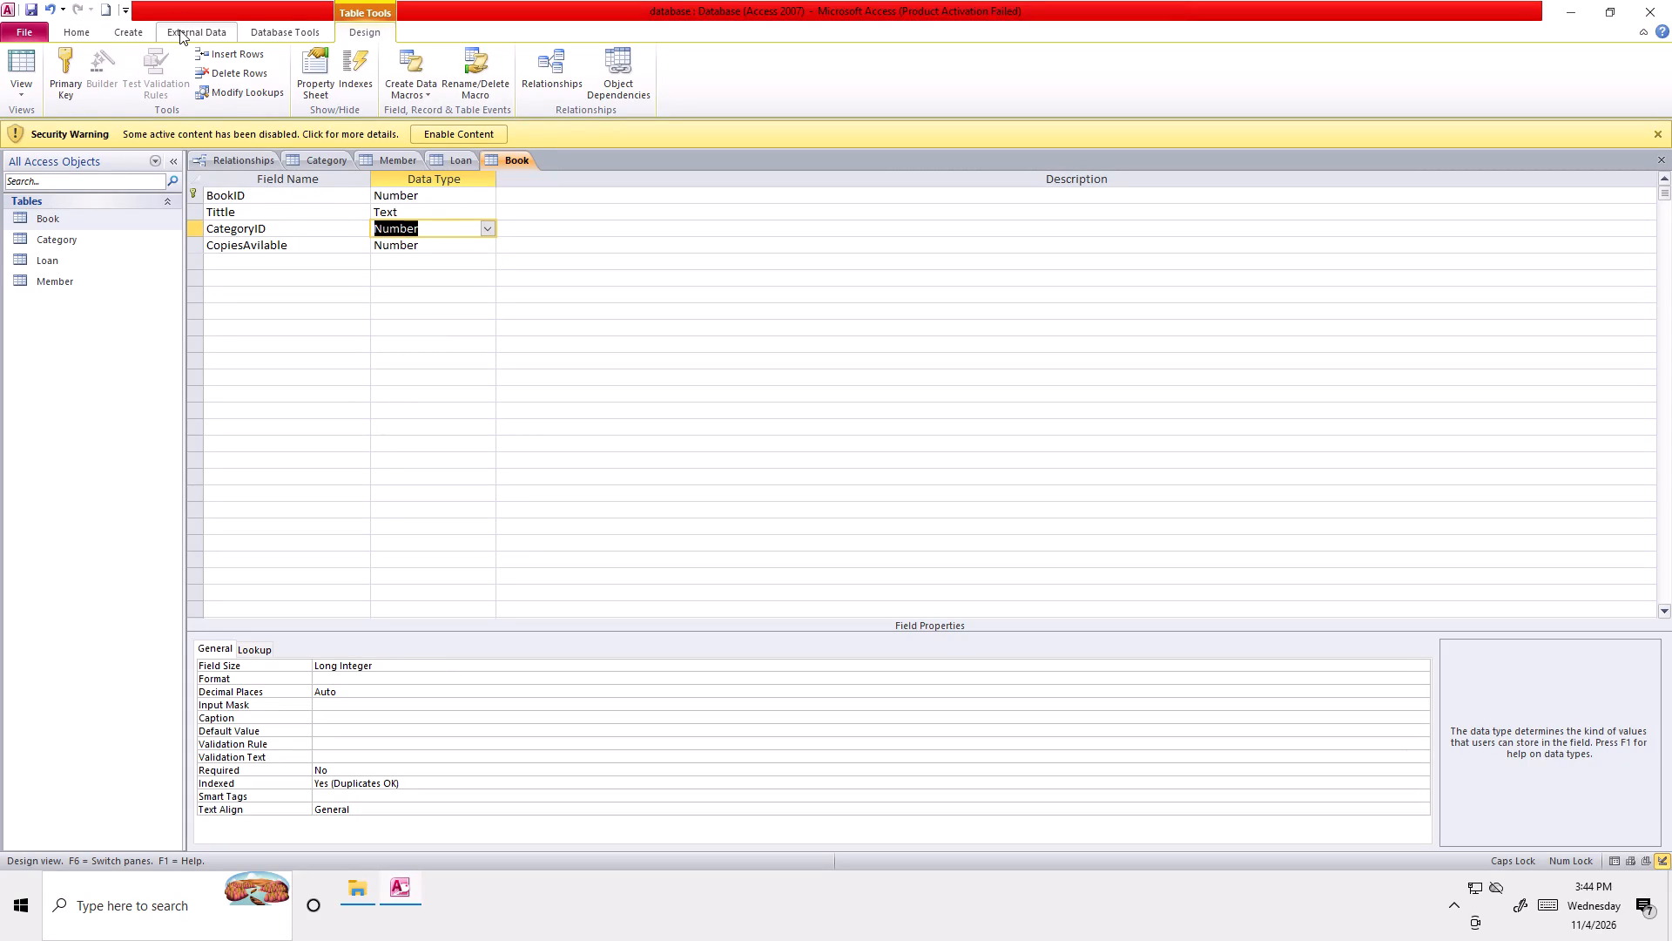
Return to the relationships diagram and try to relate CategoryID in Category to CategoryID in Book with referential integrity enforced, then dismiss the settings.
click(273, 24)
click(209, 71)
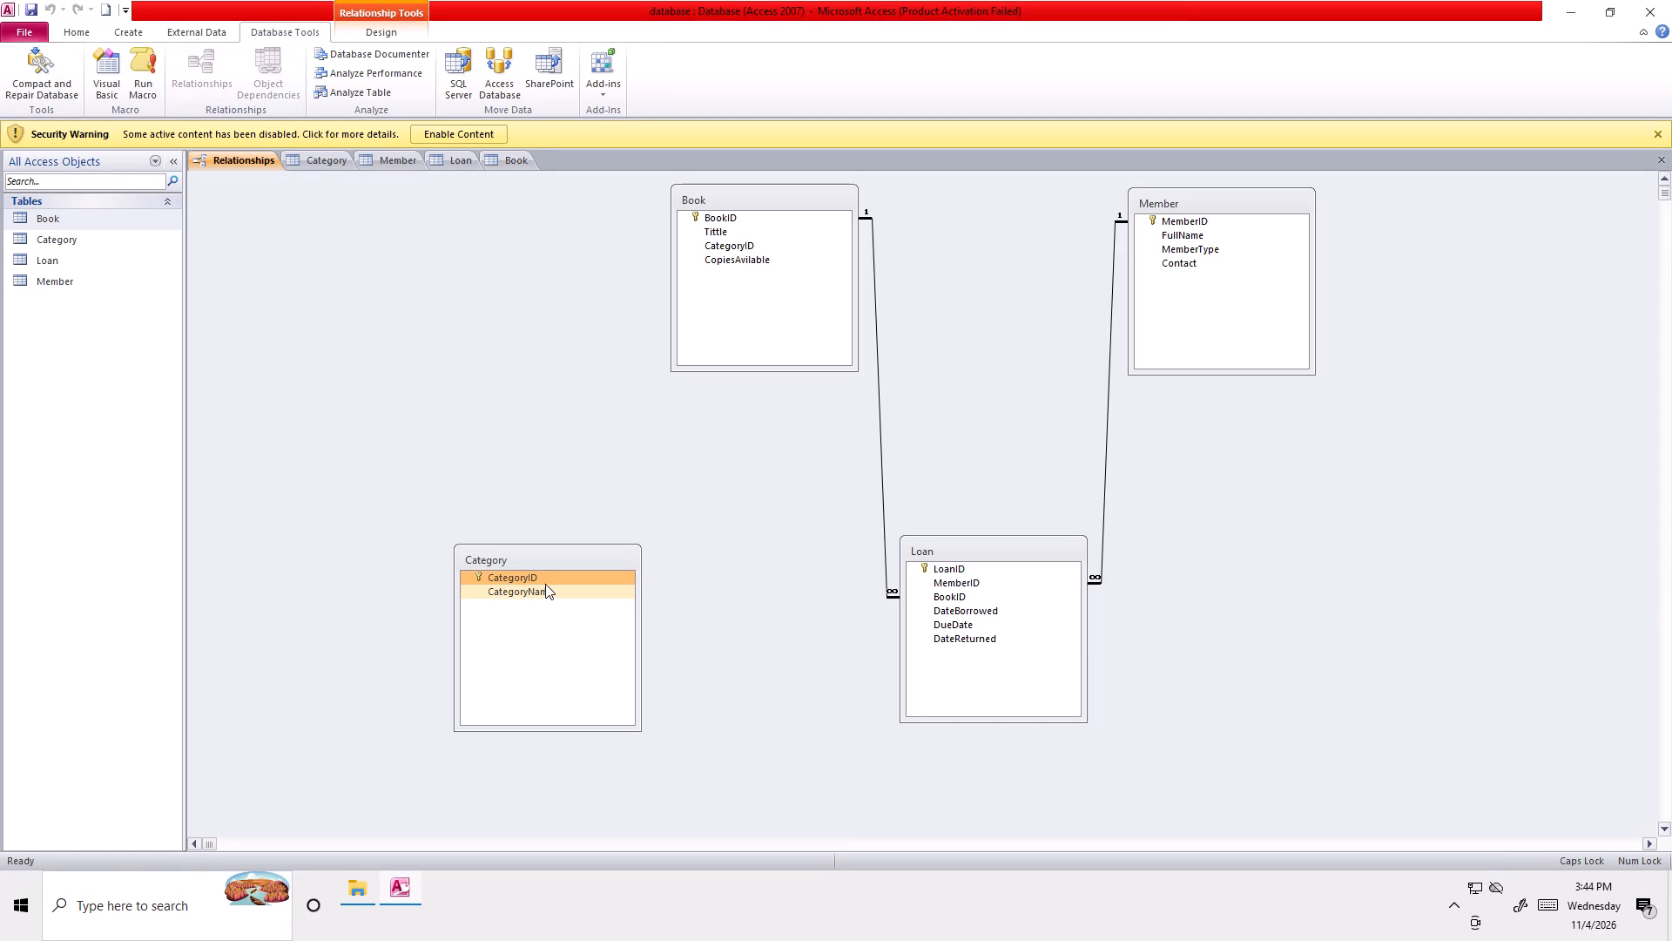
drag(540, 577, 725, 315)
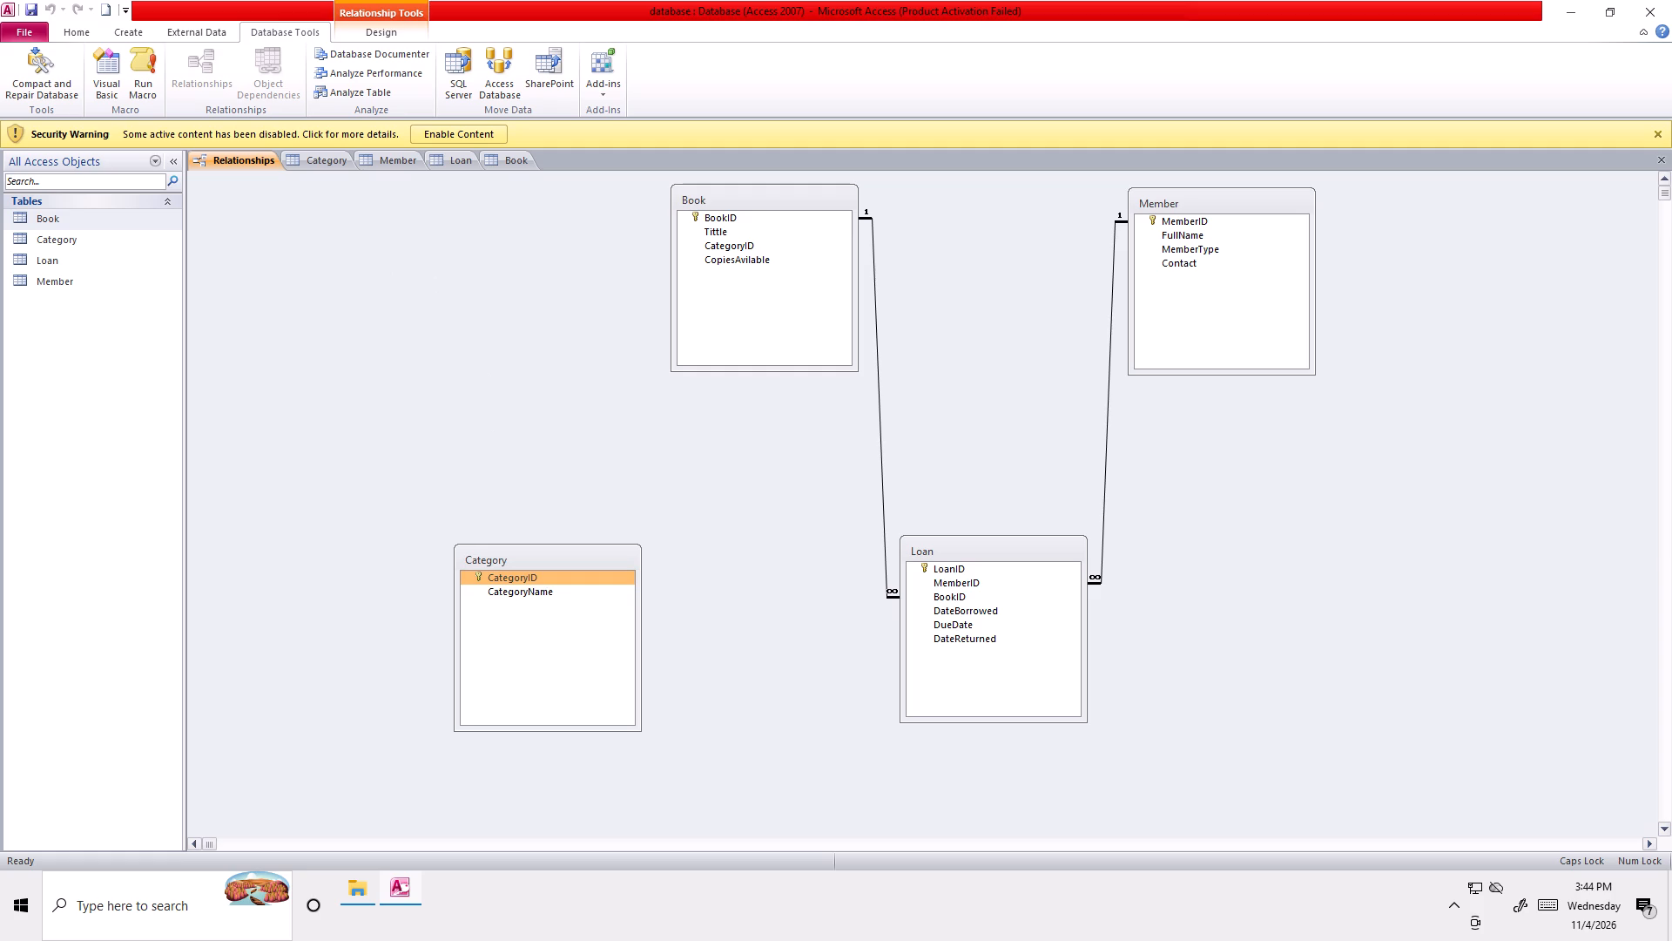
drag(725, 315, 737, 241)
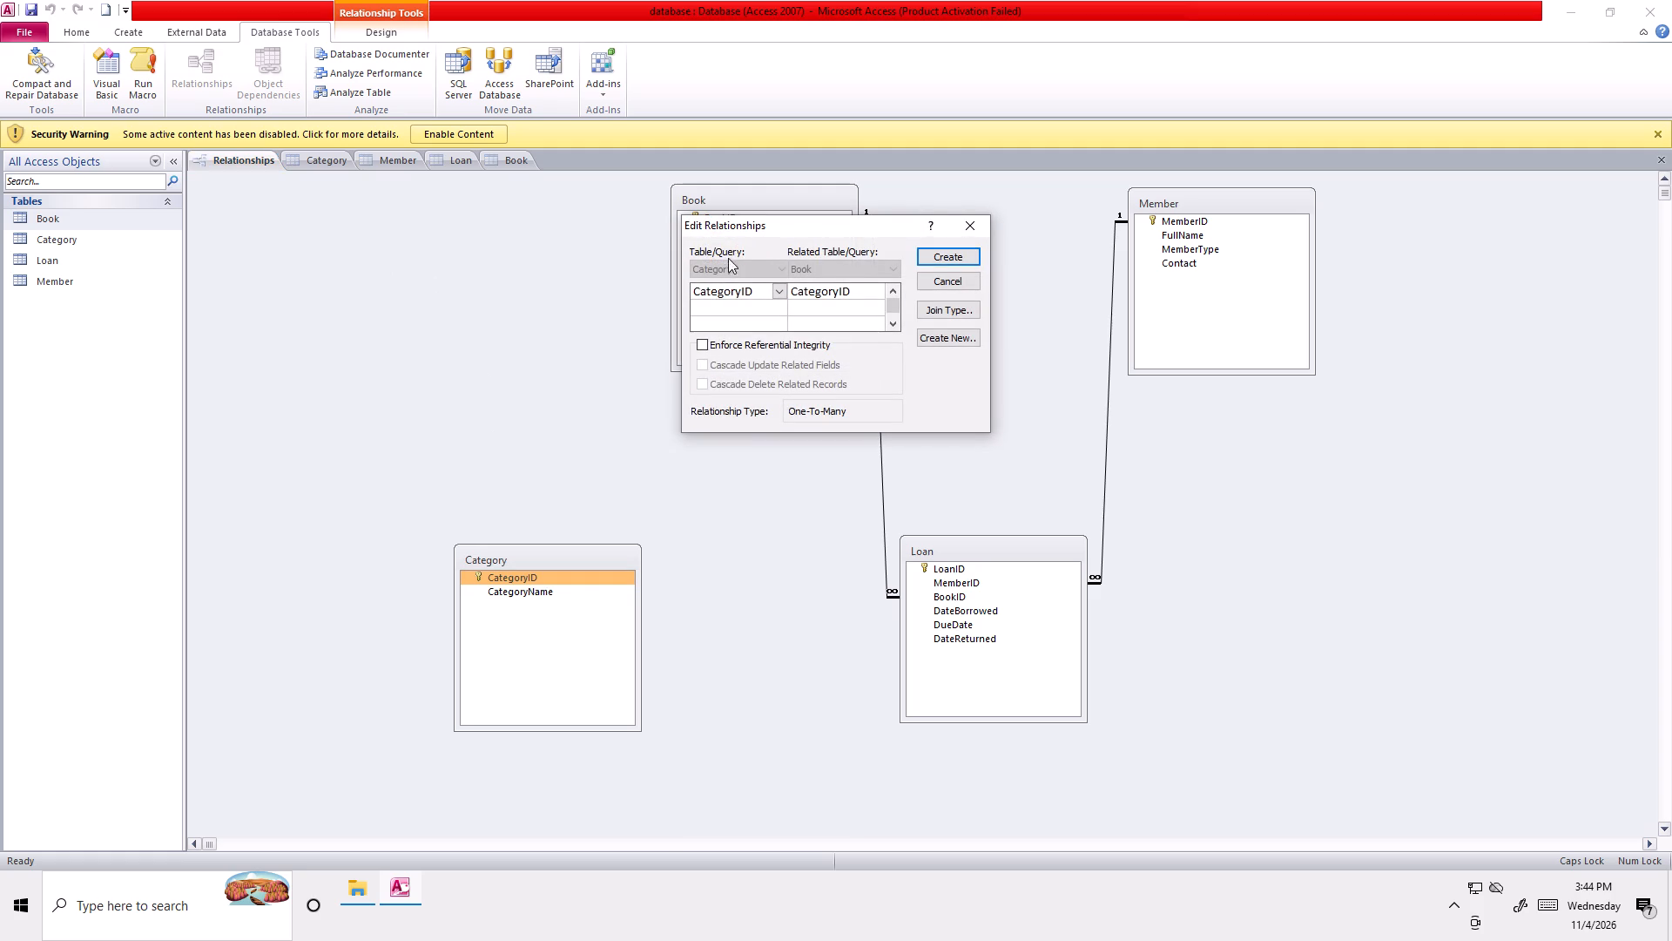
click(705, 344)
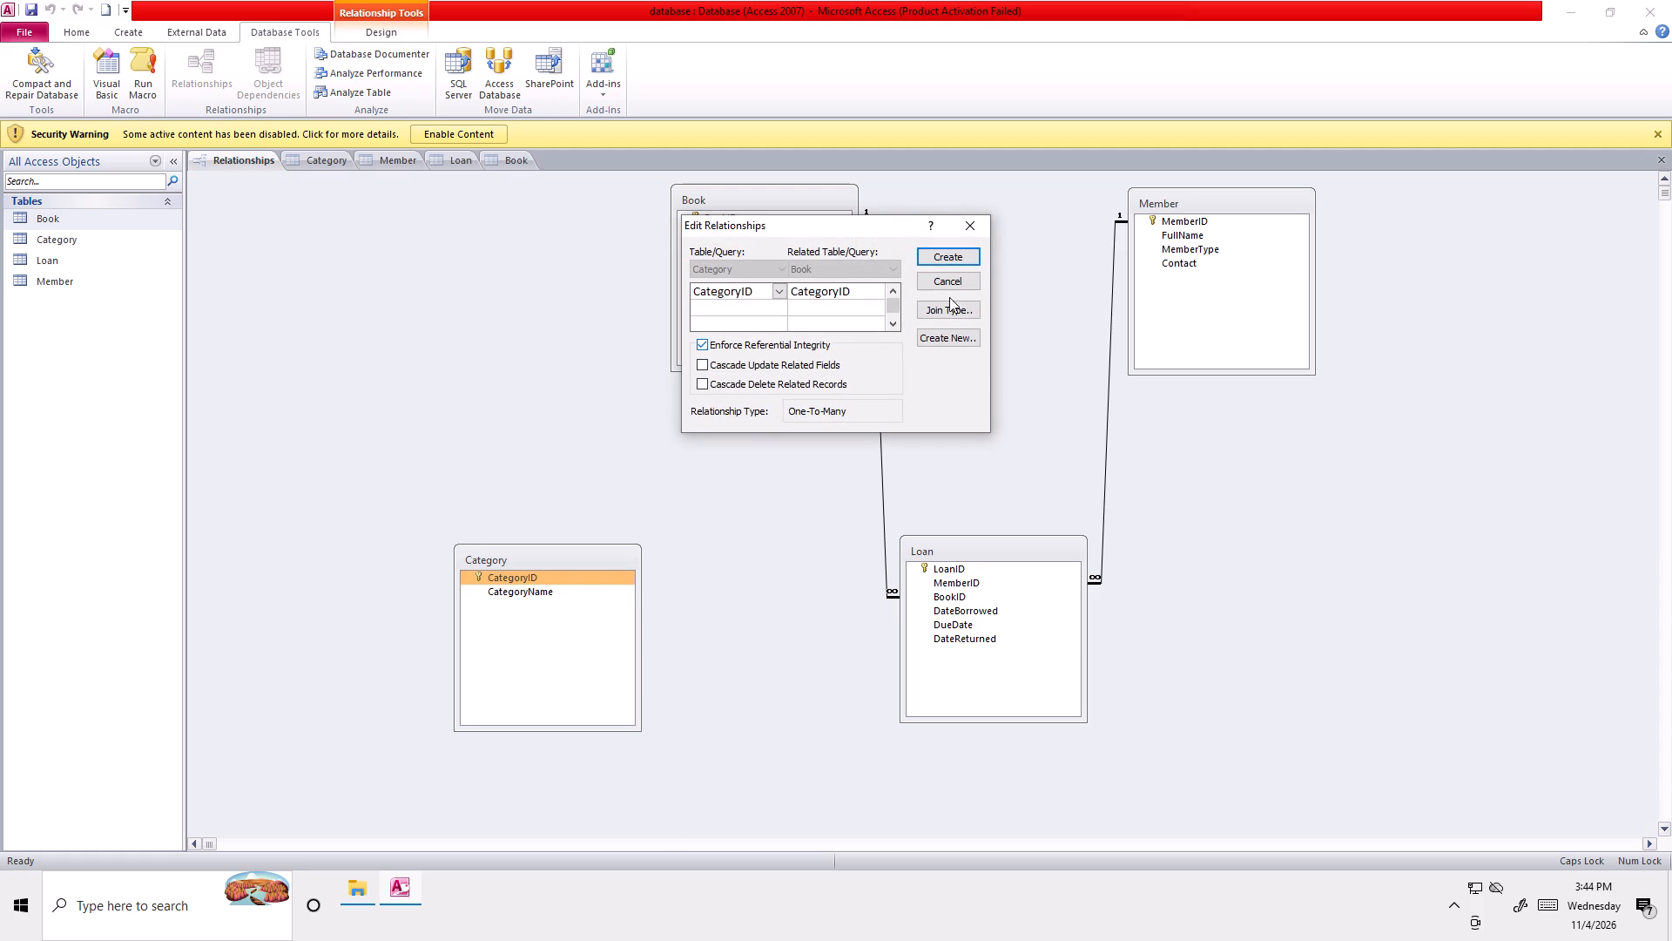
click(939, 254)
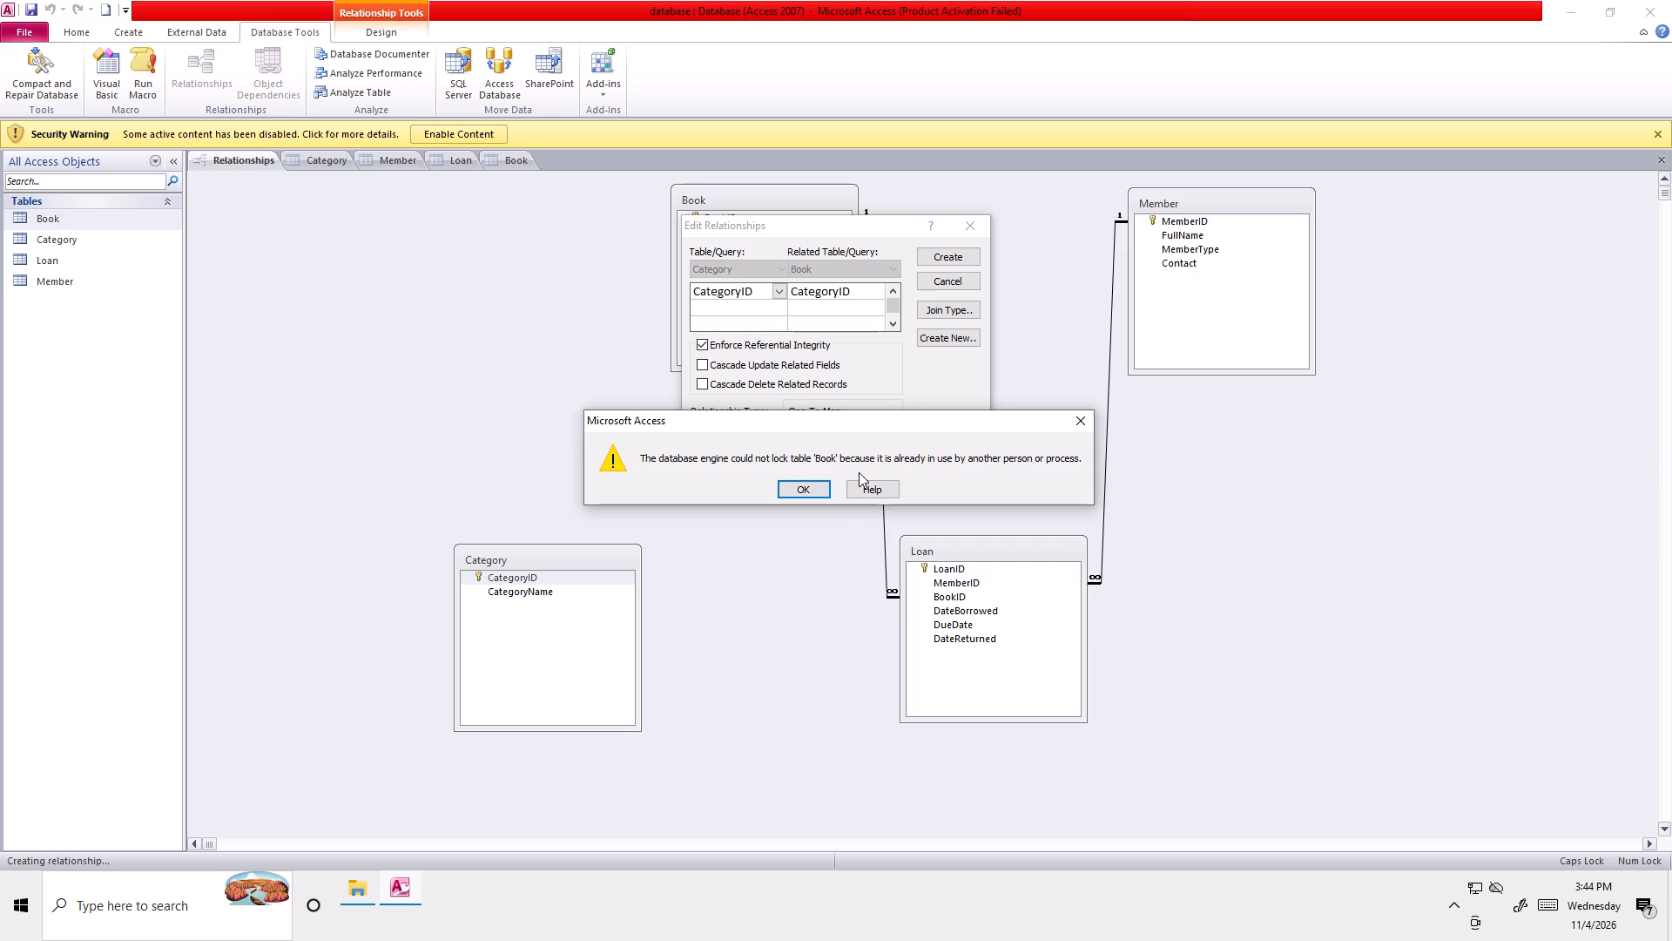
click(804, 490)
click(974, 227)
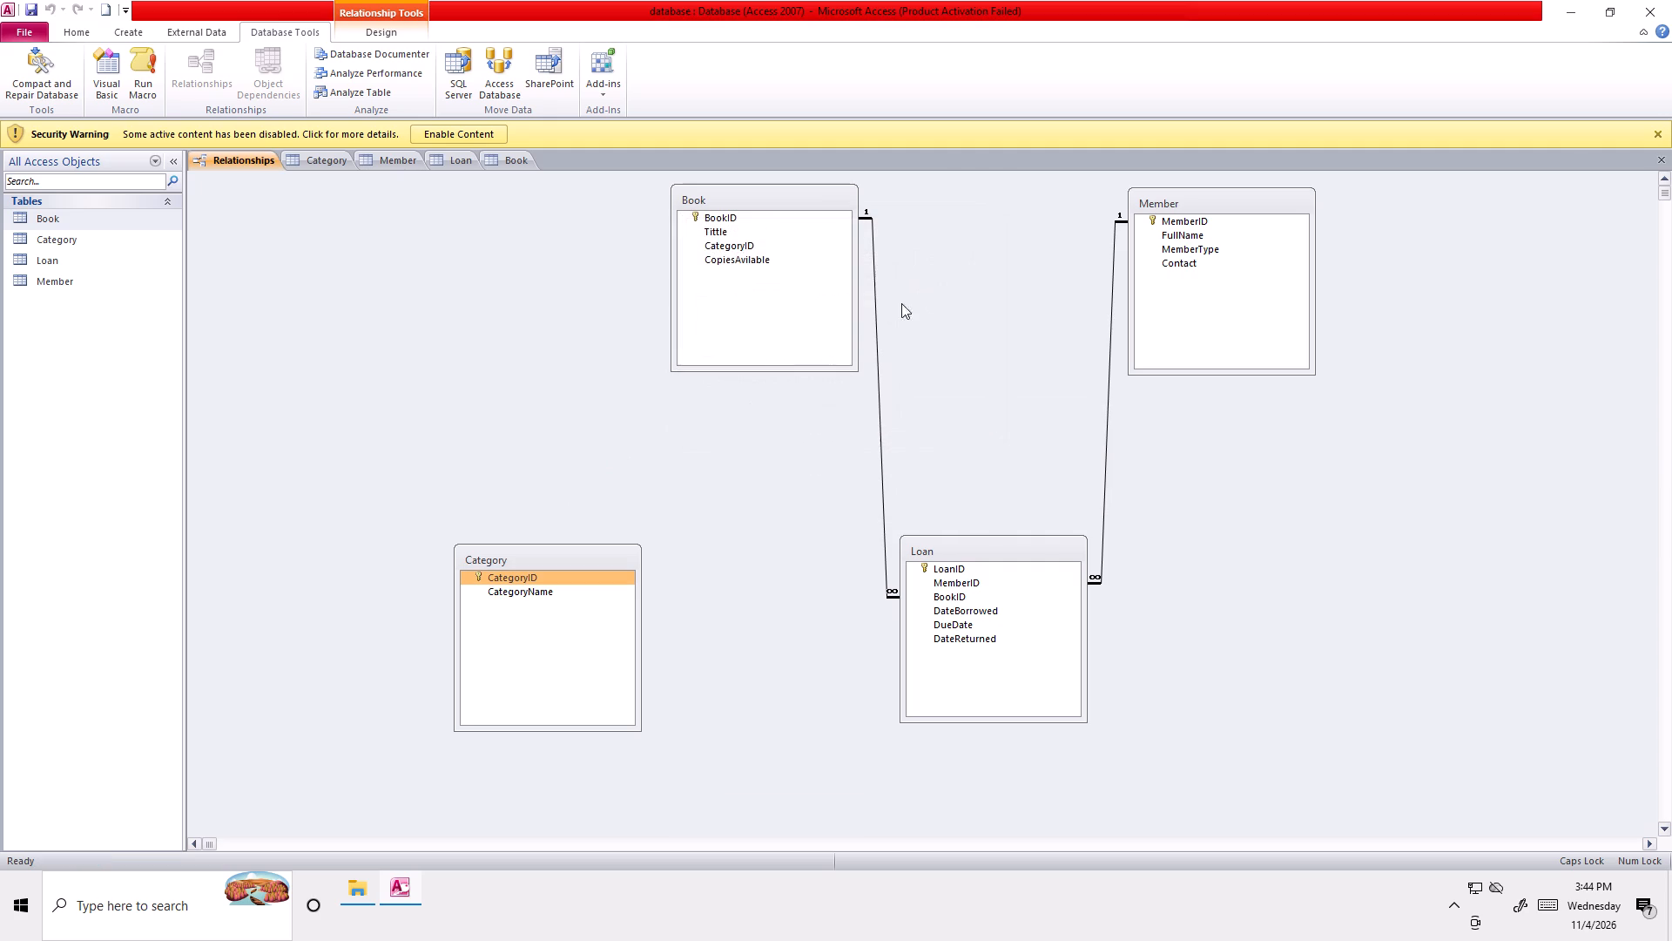
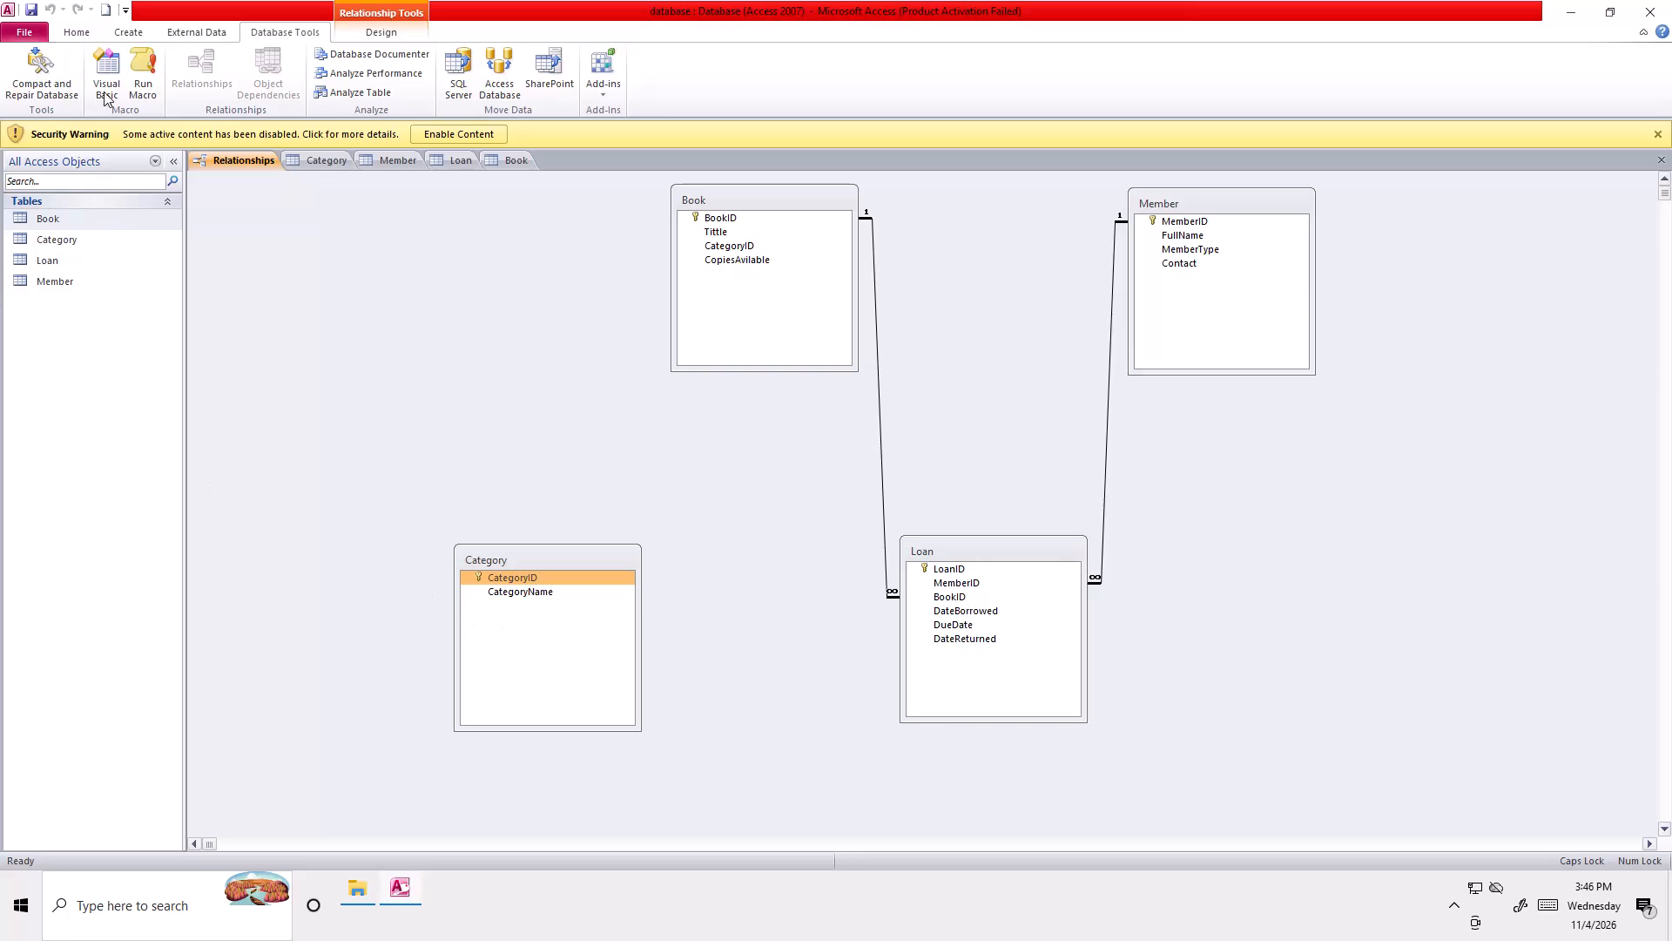
Check the Category table's field types in Design View and set the data type of CategoryID in the Book table to Text.
right_click(80, 237)
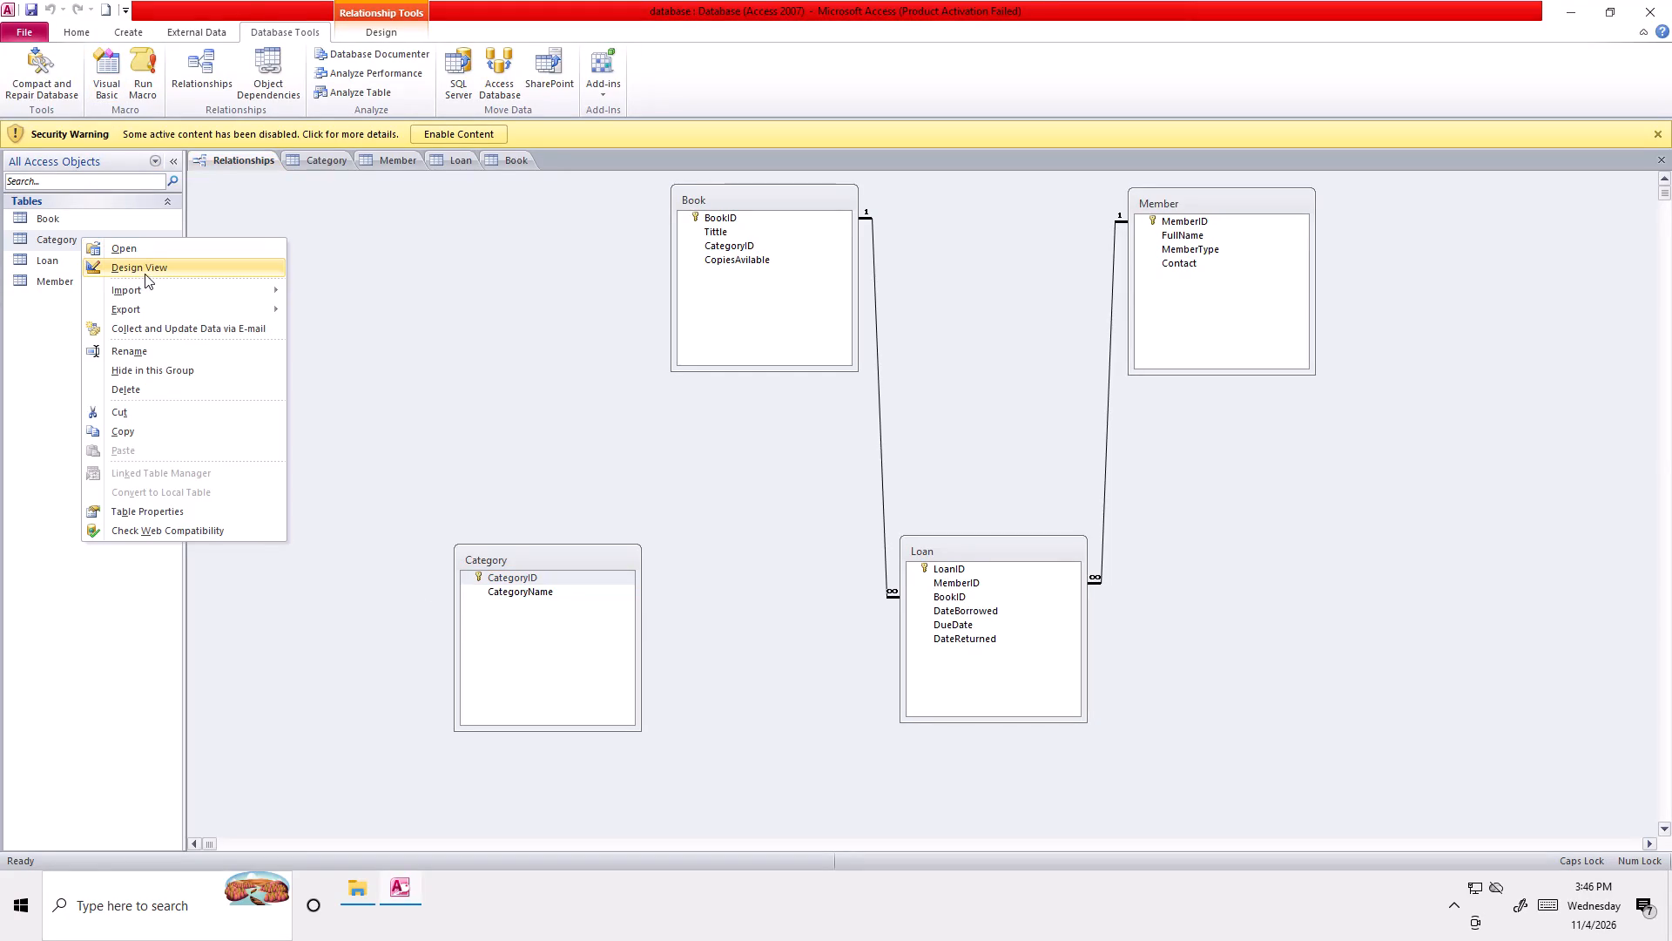
click(149, 265)
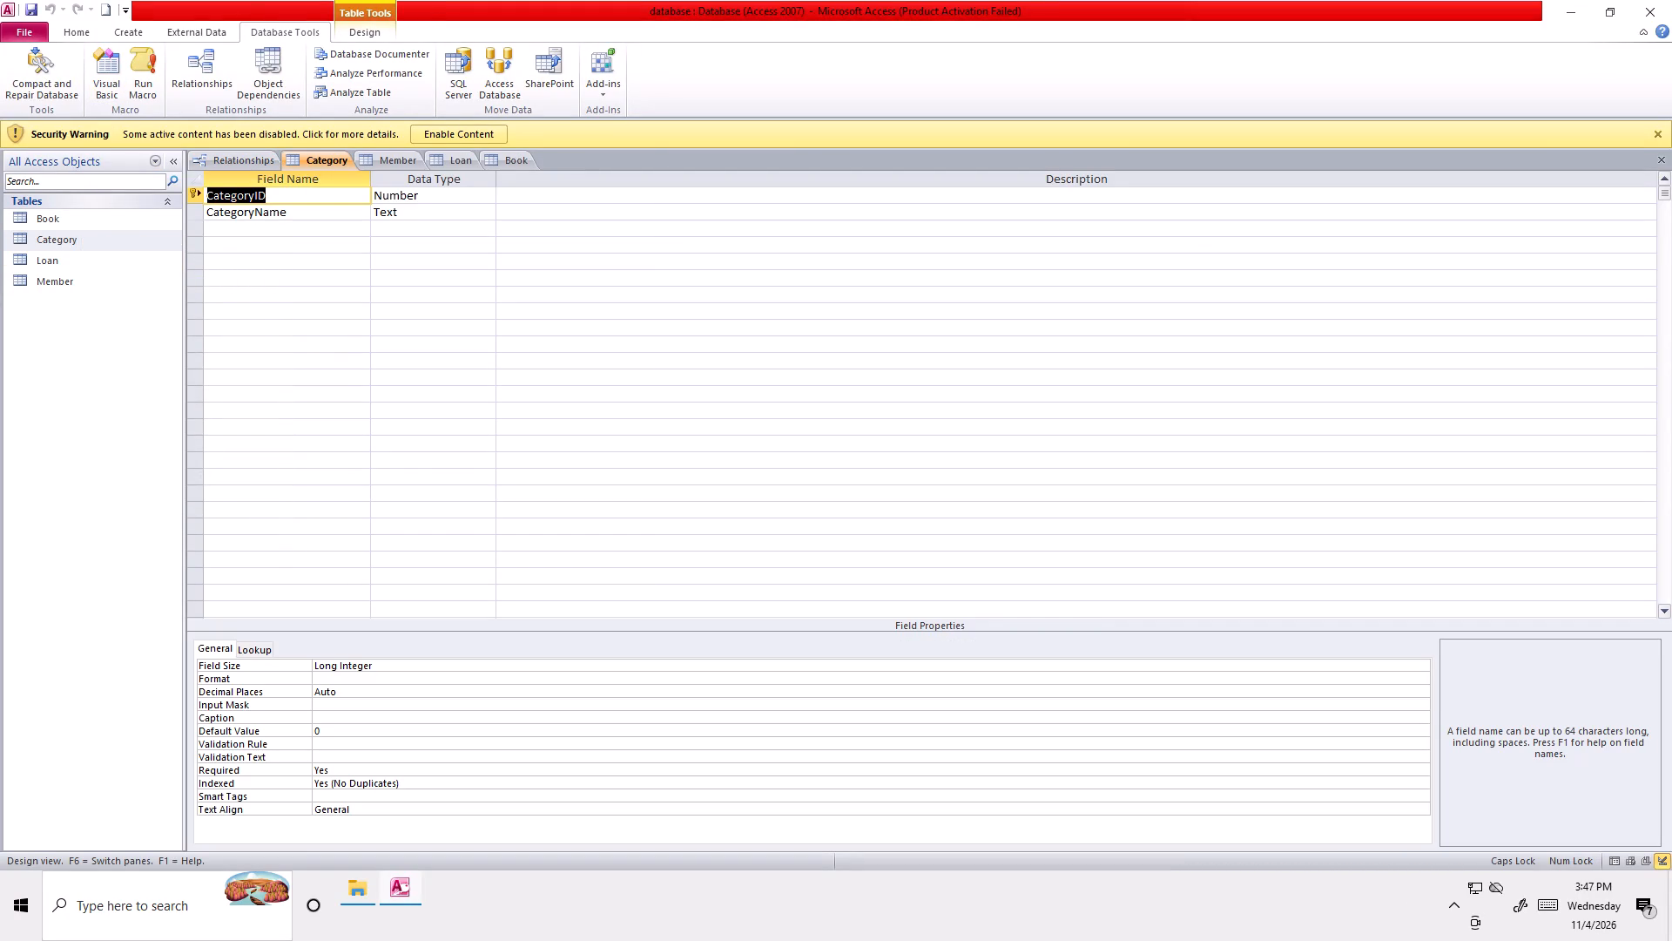
right_click(105, 213)
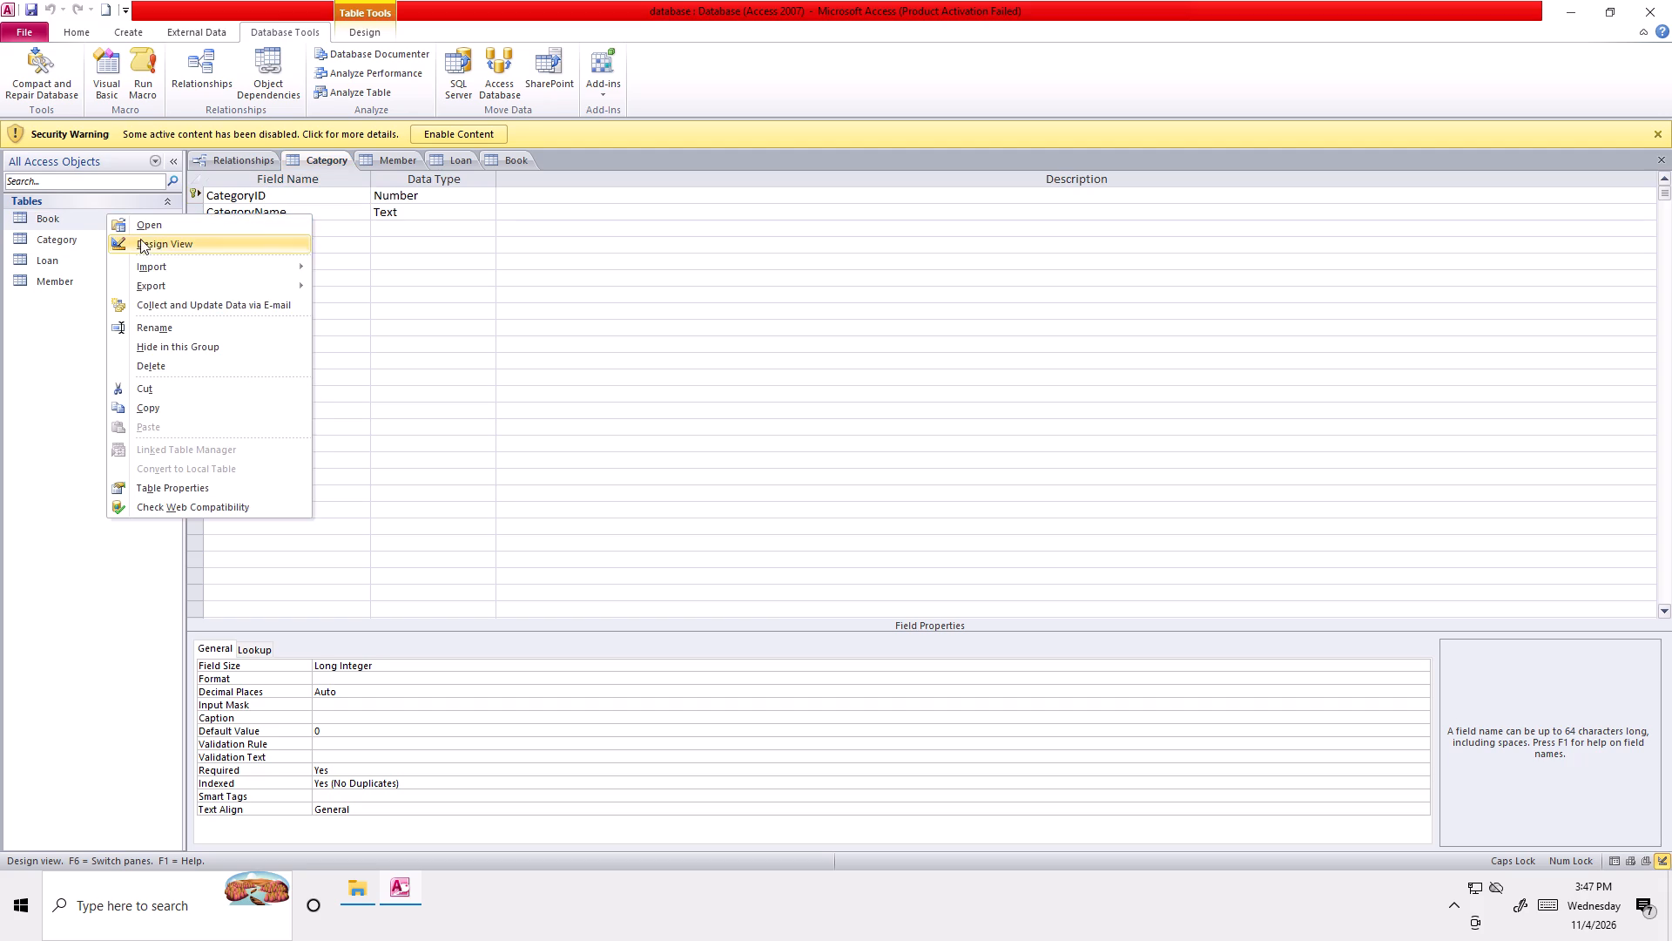
click(172, 240)
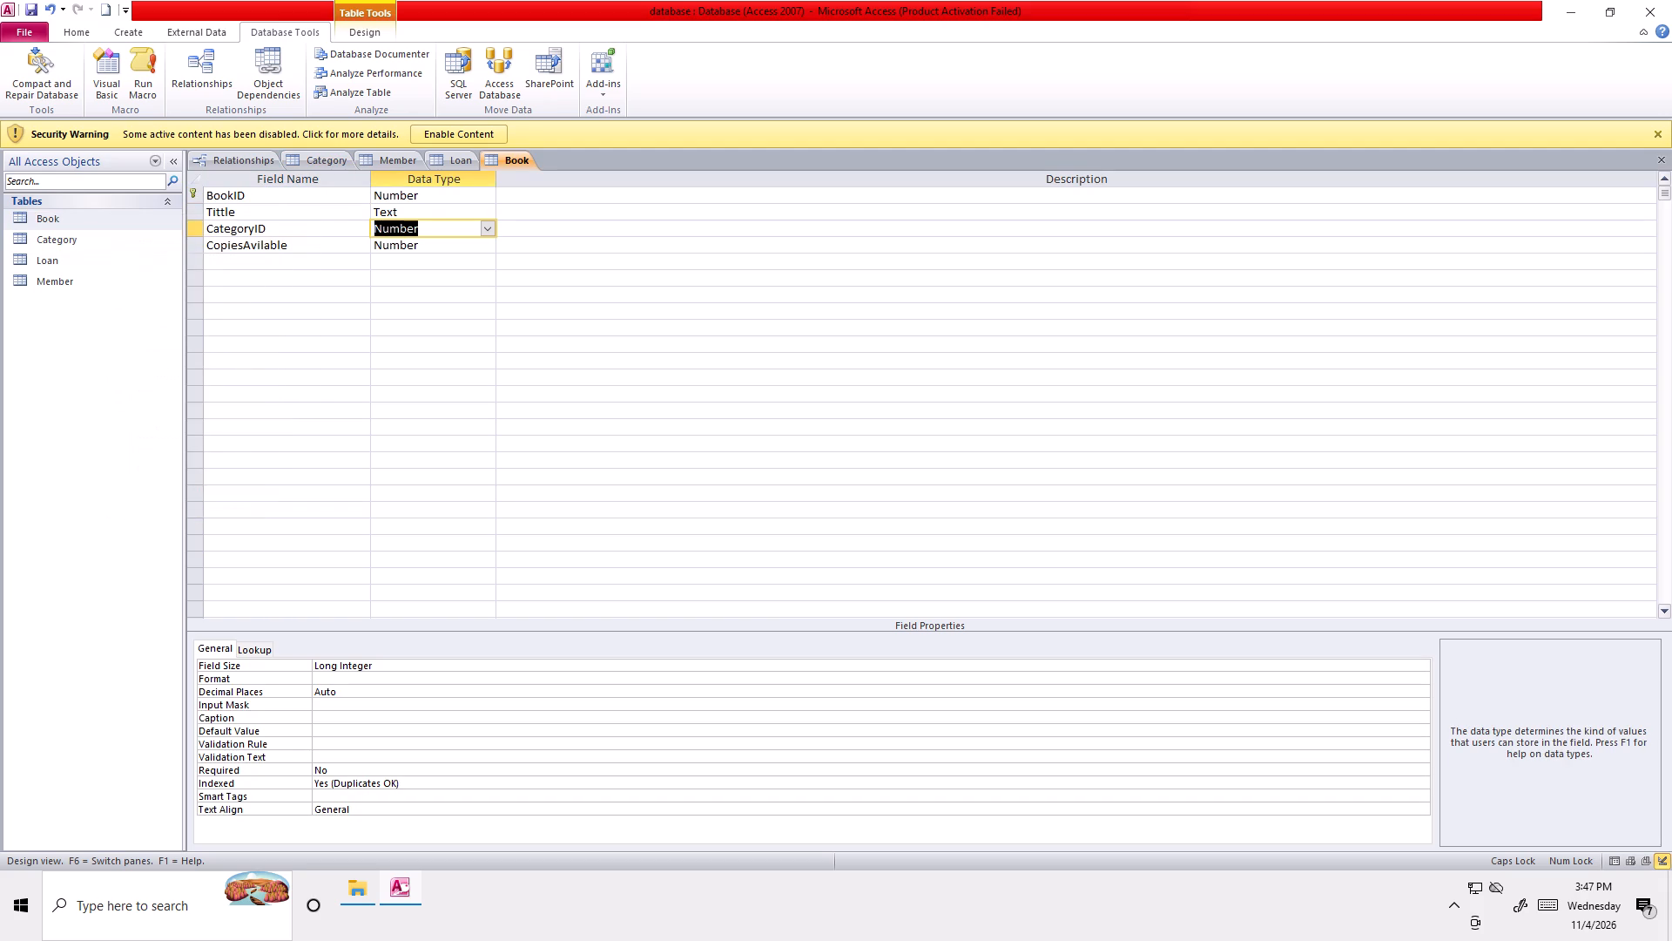
click(490, 227)
click(444, 253)
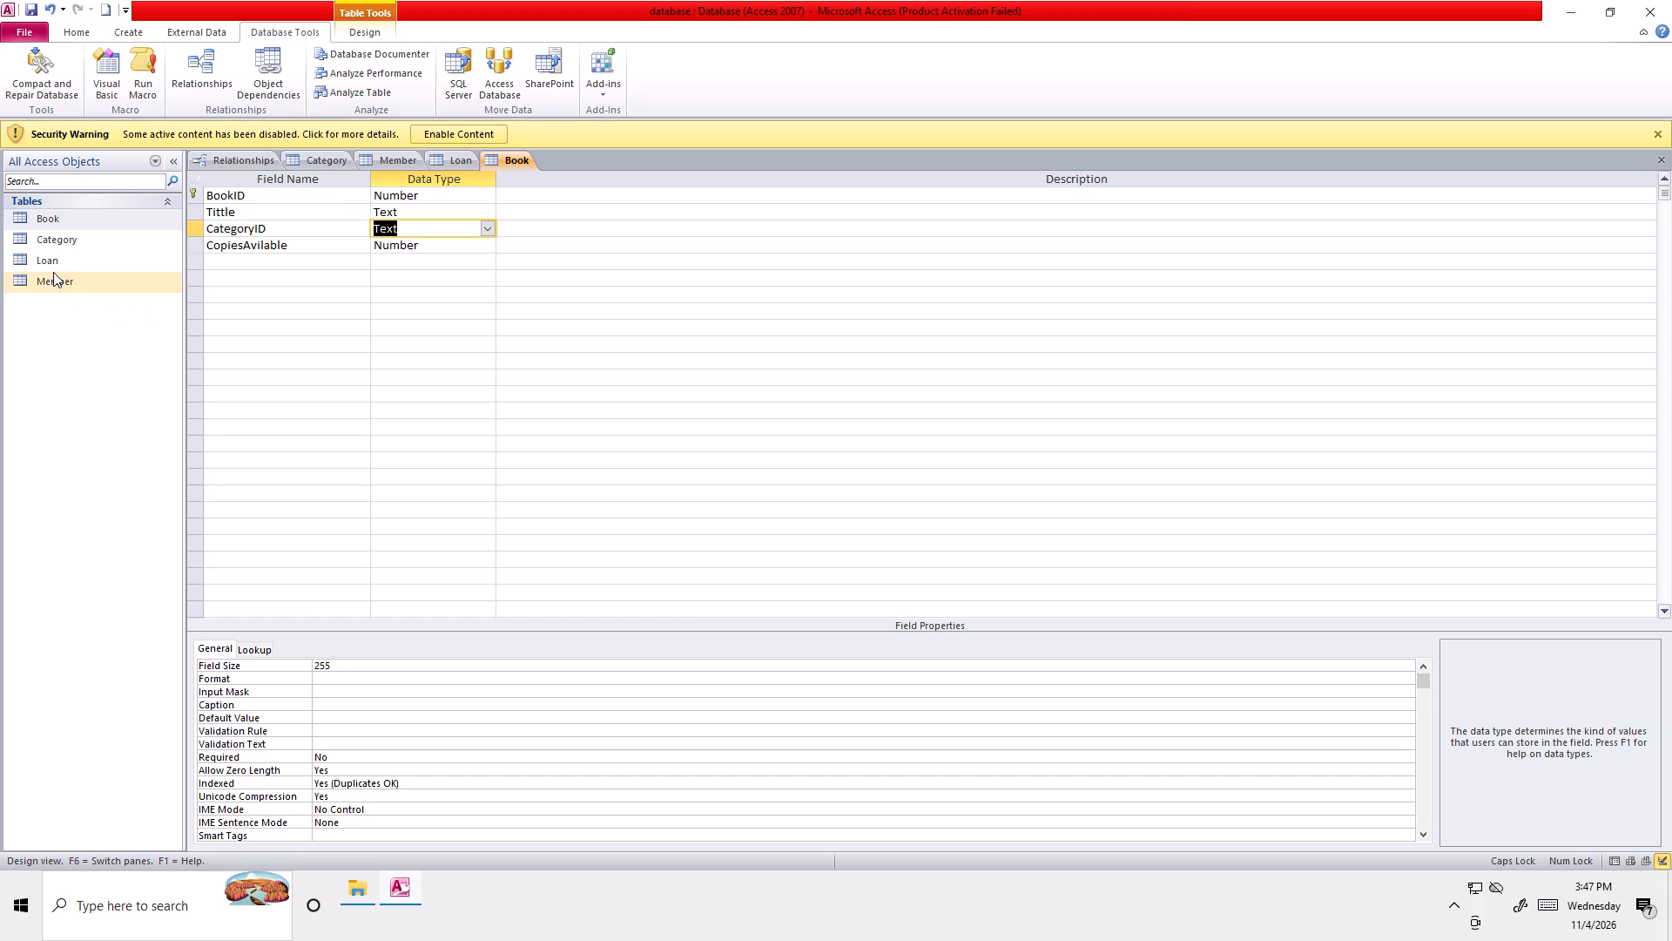
Return to the relationships diagram and relate CategoryID in Category to CategoryID in Book.
click(200, 73)
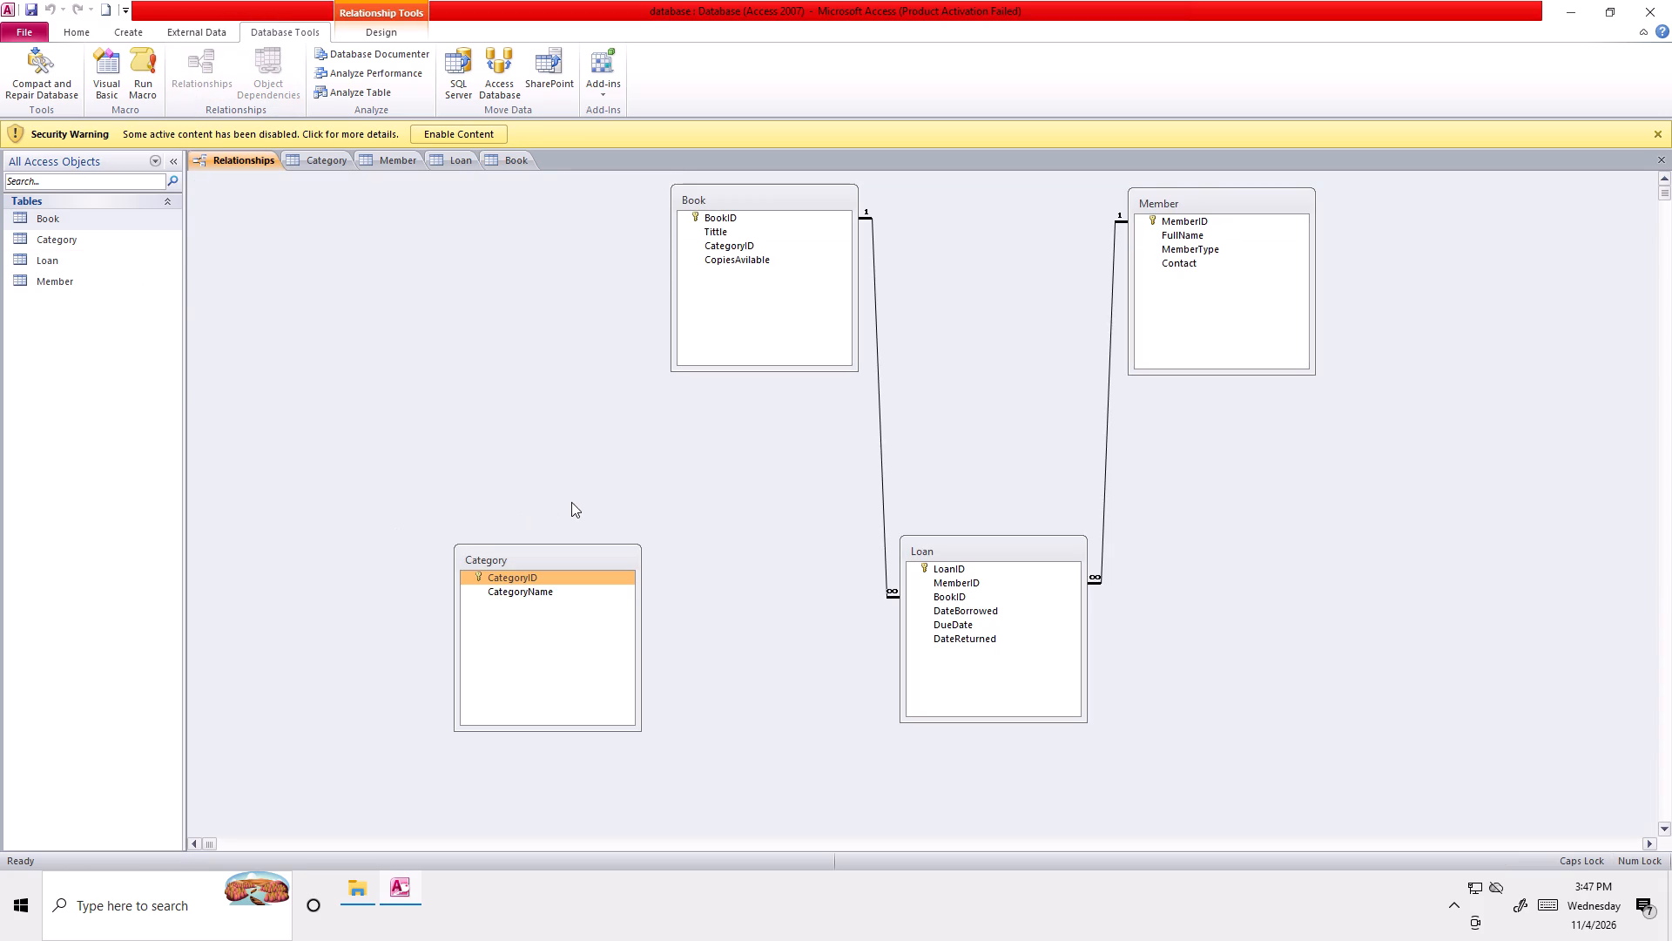
drag(537, 579, 598, 459)
drag(598, 459, 734, 243)
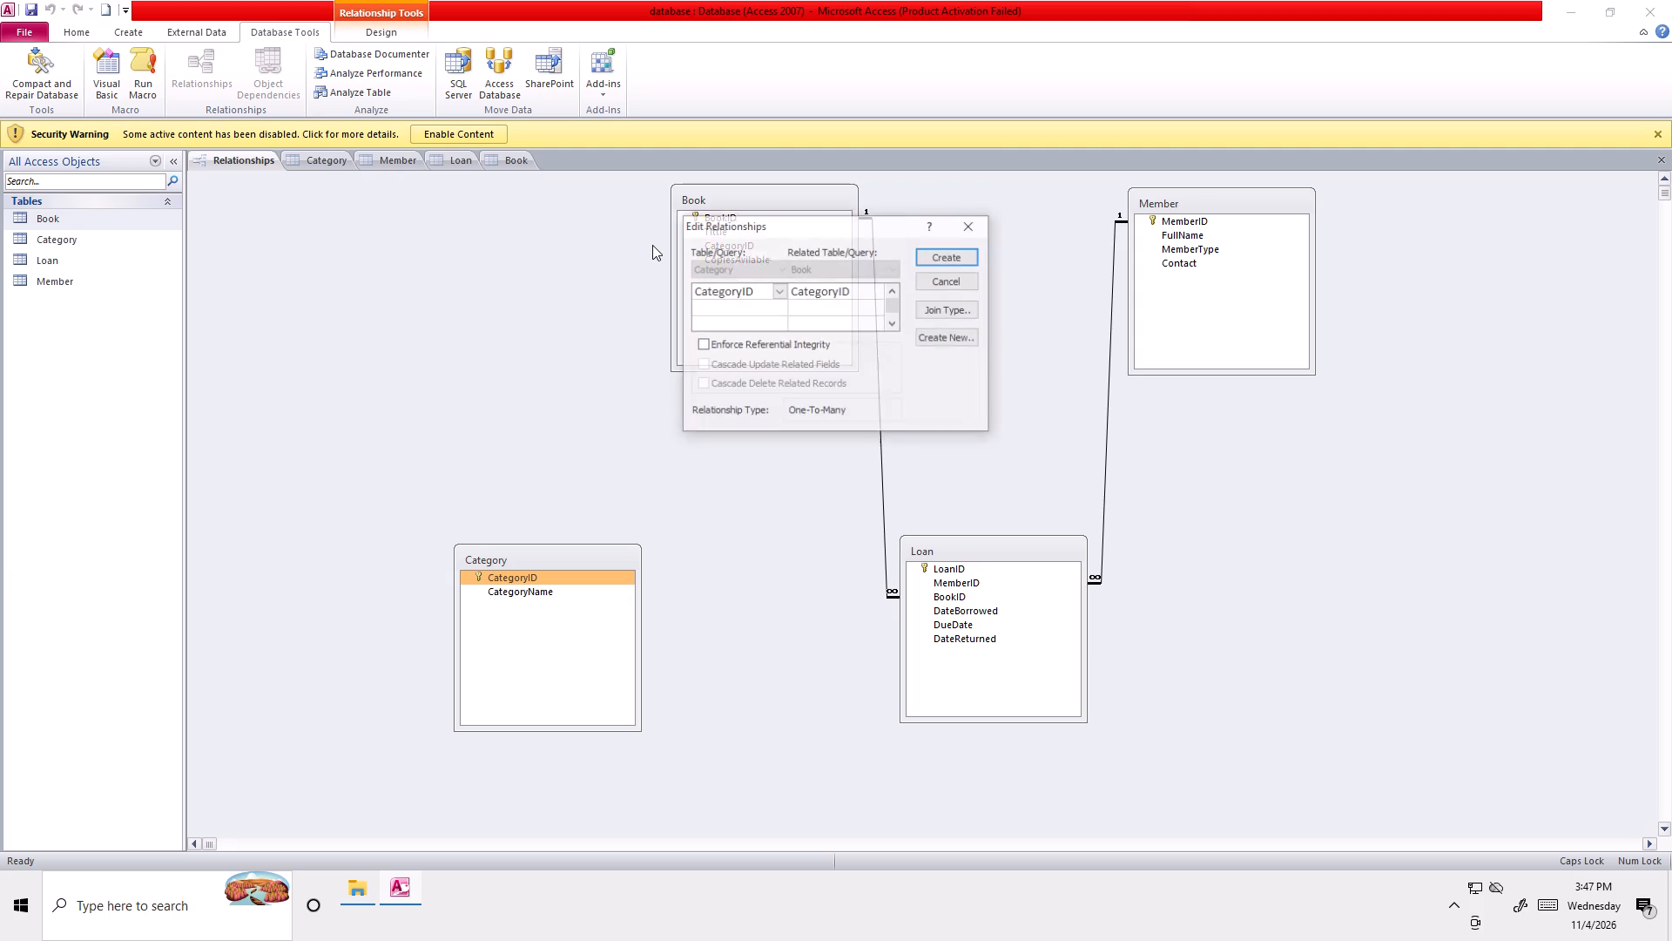
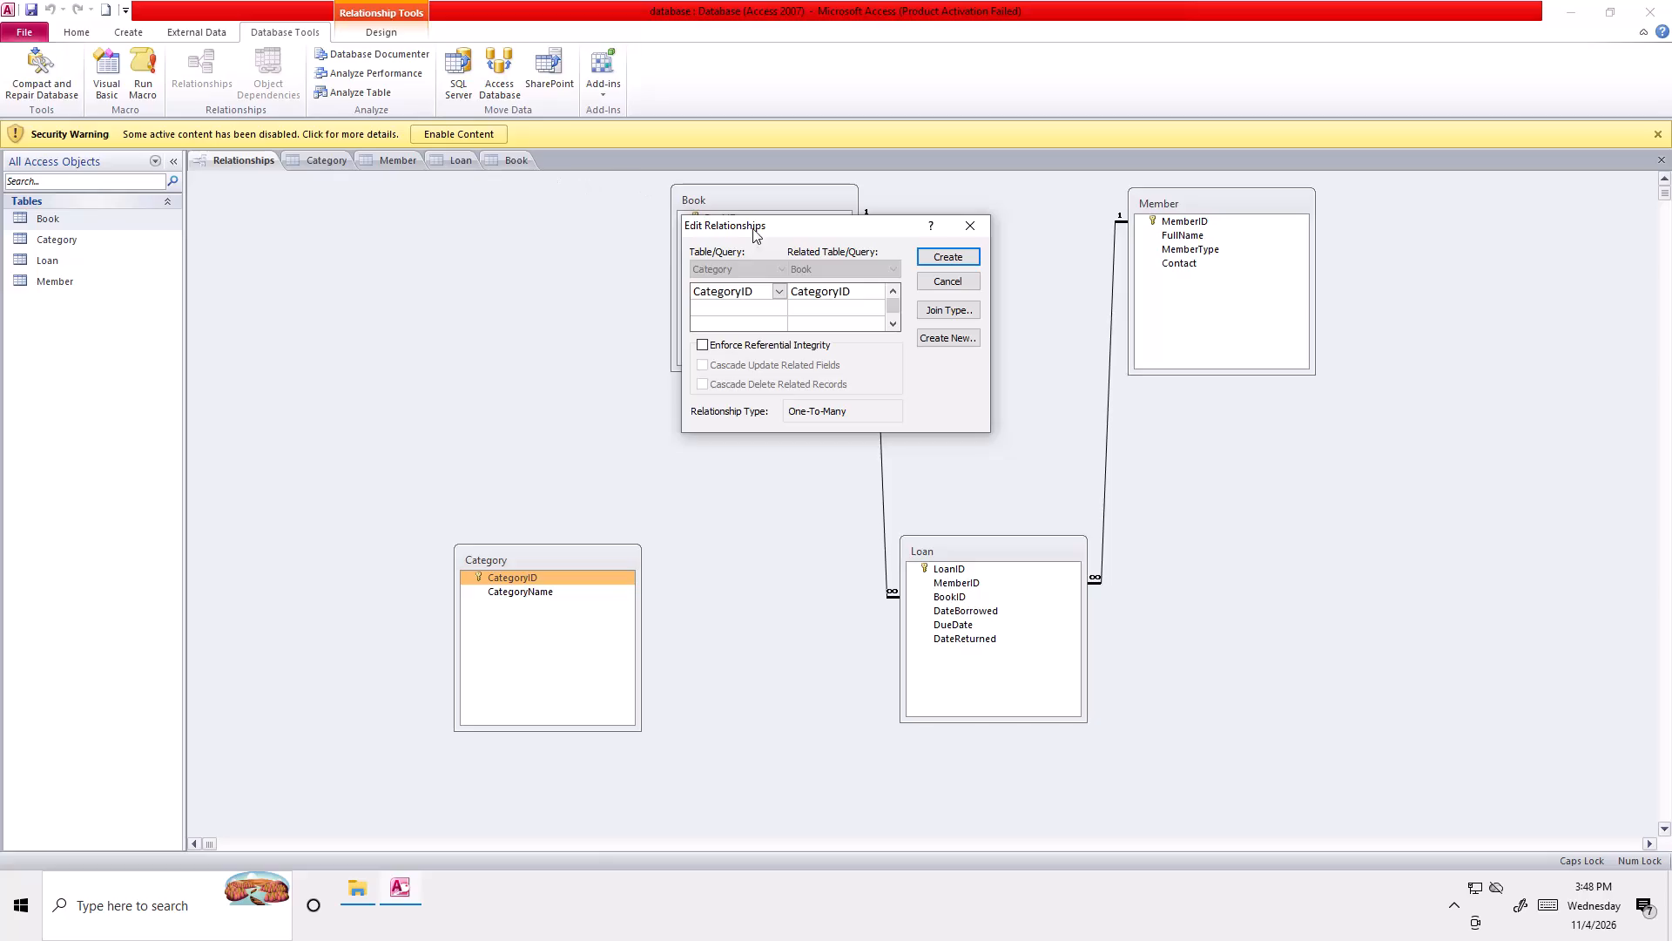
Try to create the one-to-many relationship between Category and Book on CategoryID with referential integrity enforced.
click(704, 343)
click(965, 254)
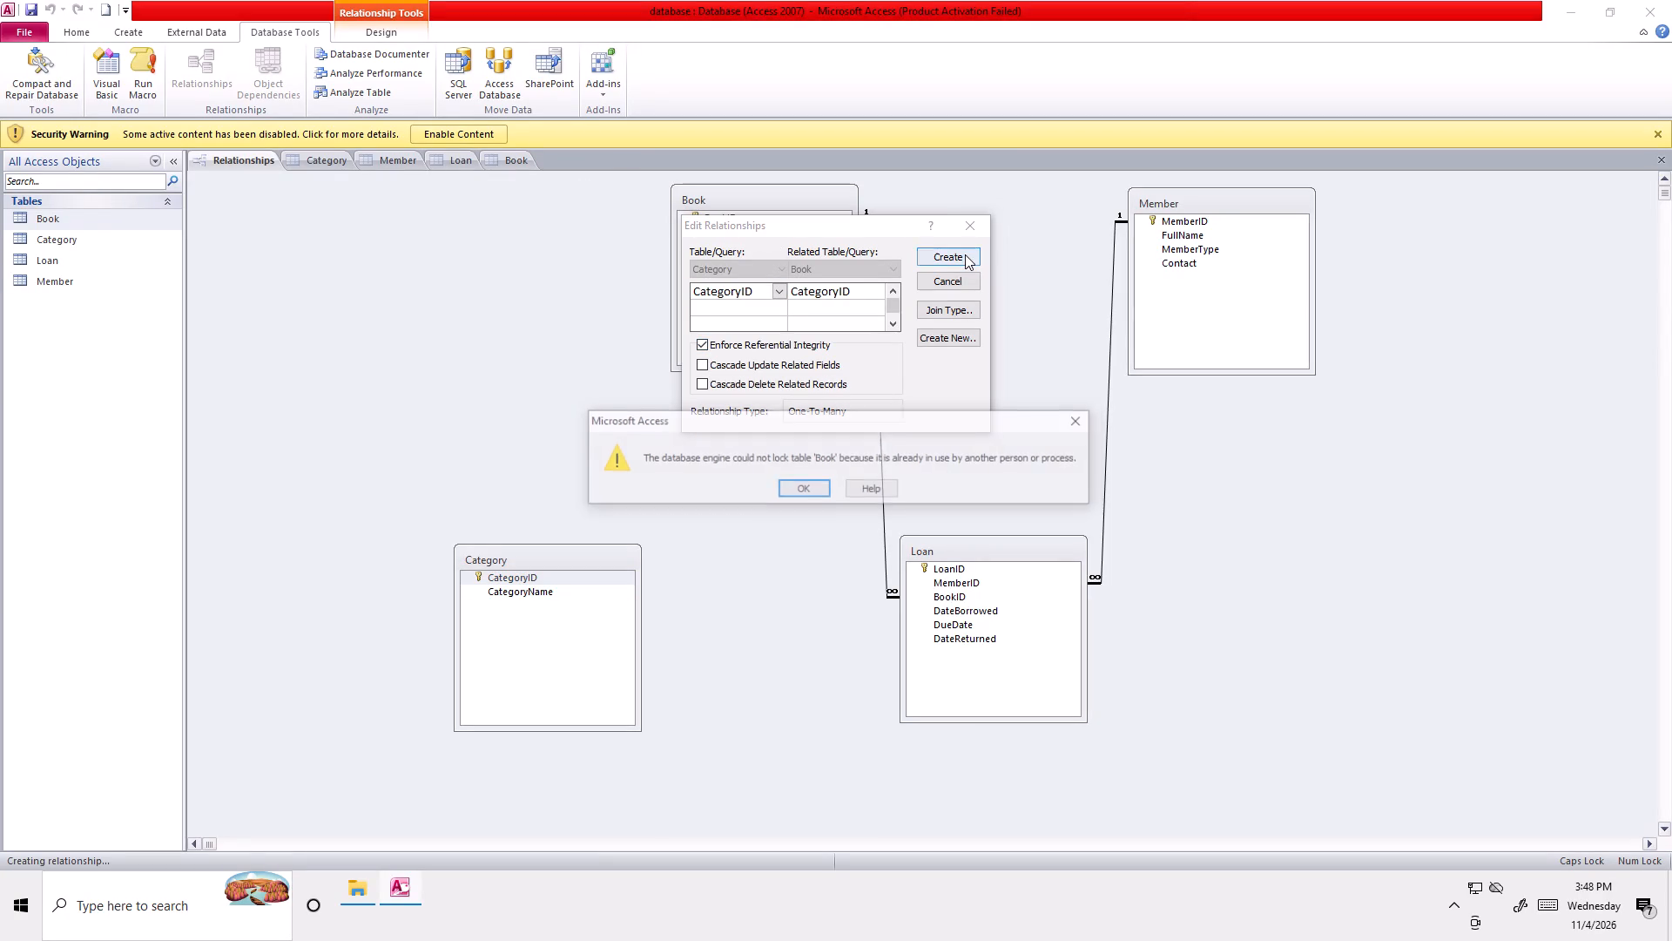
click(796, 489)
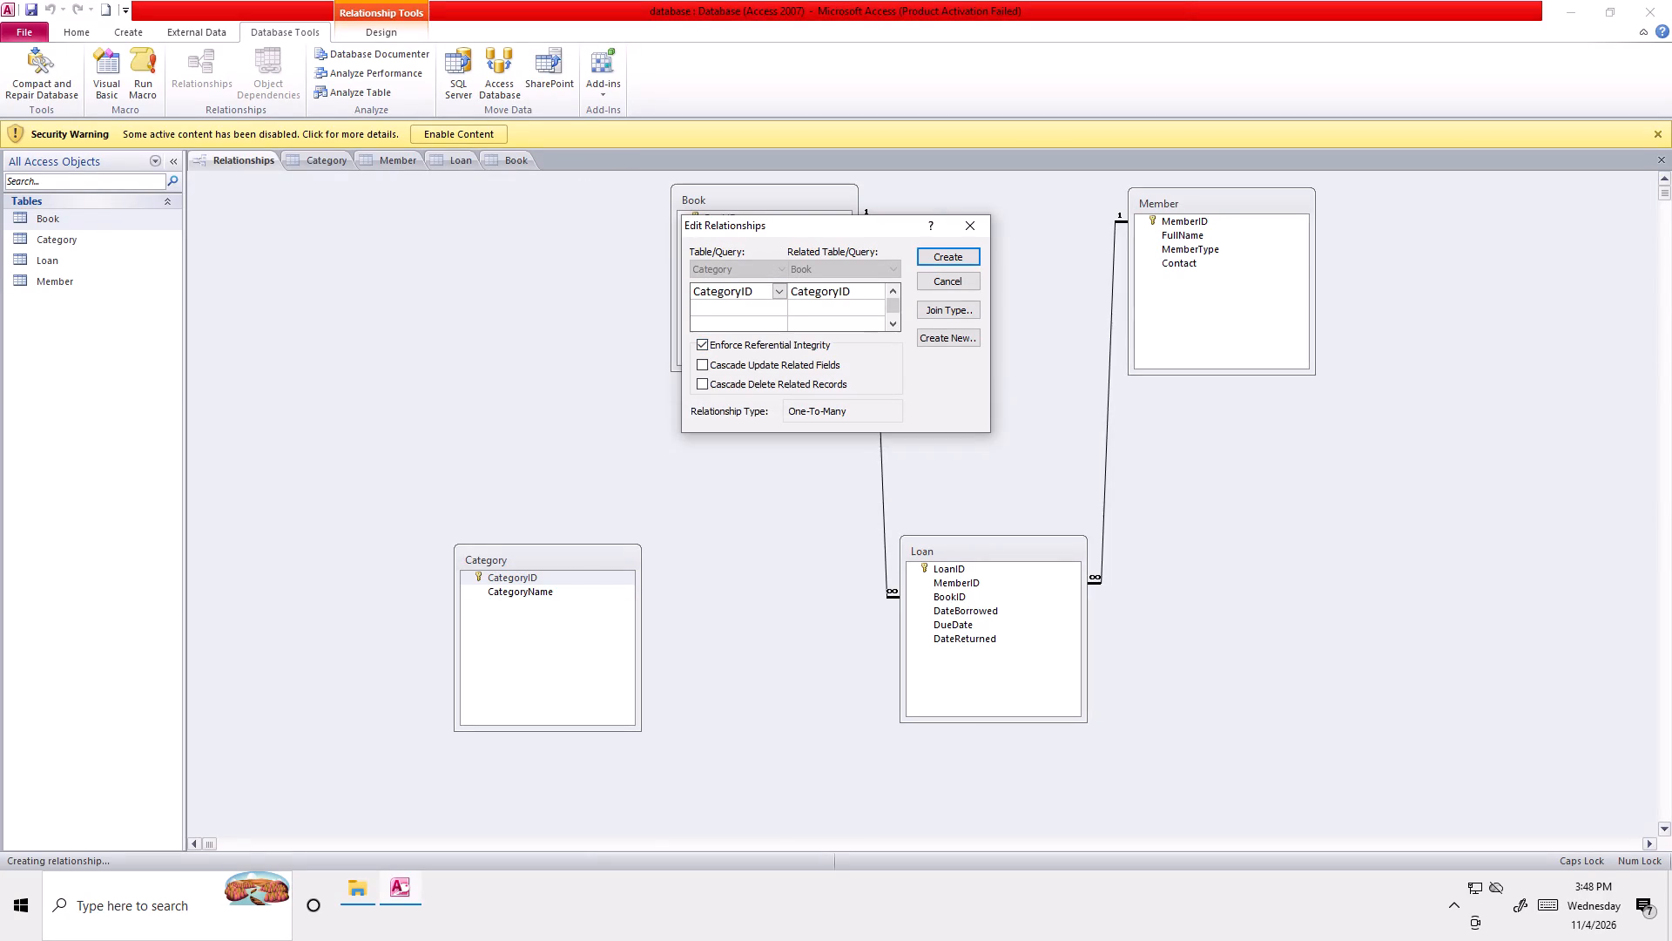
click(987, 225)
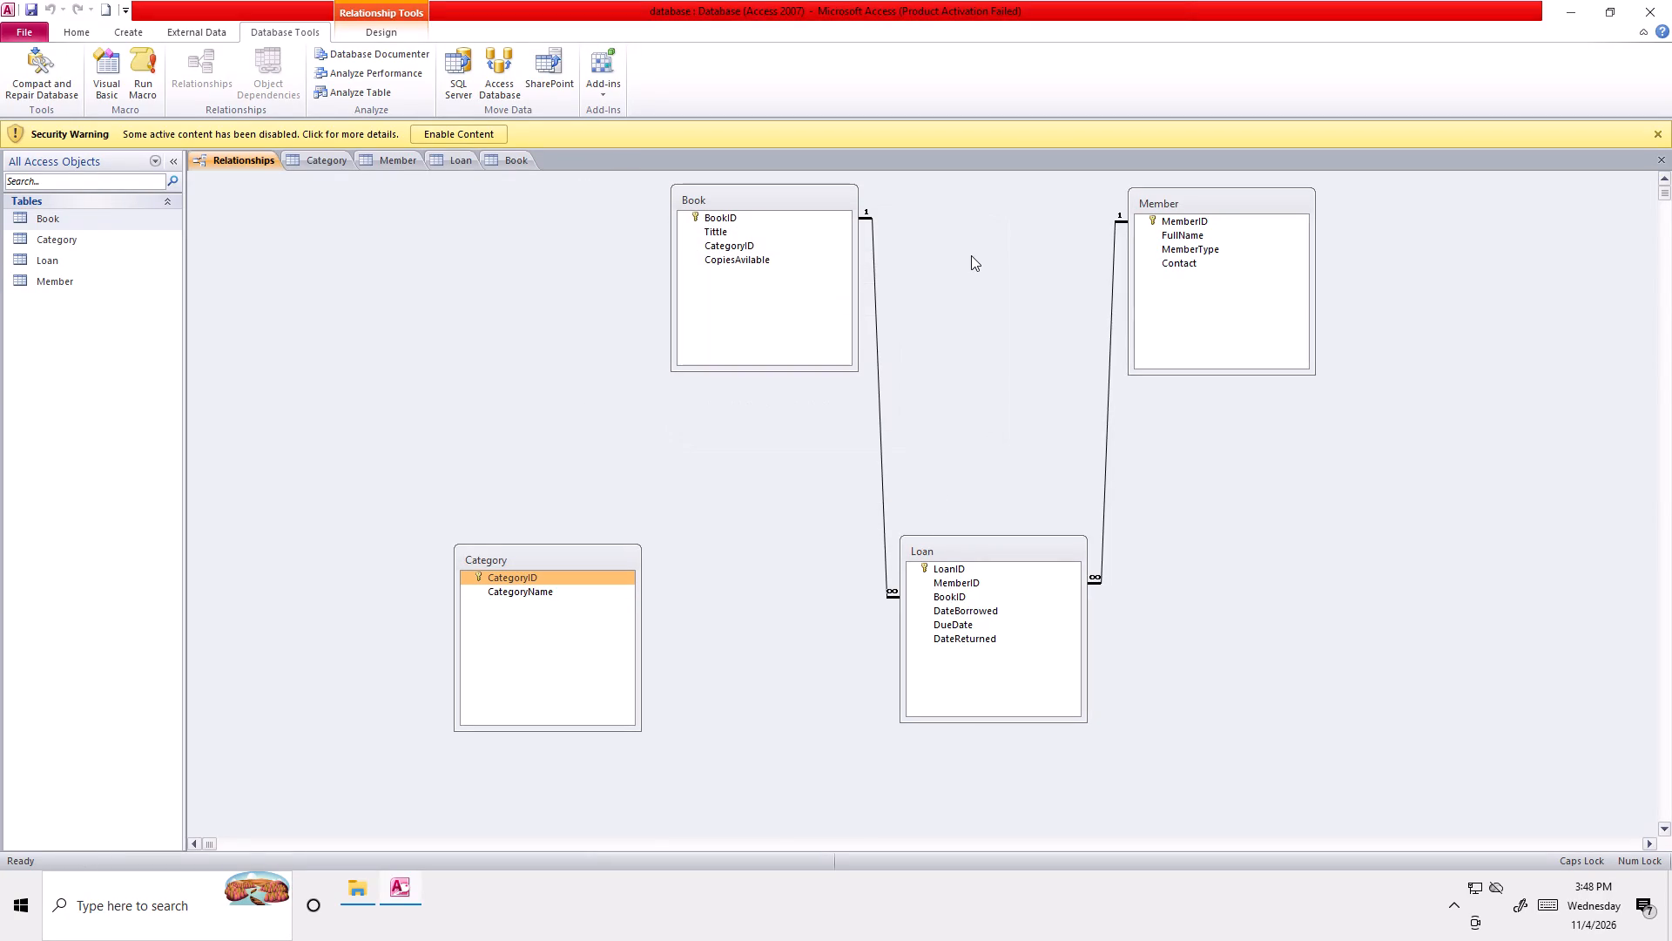
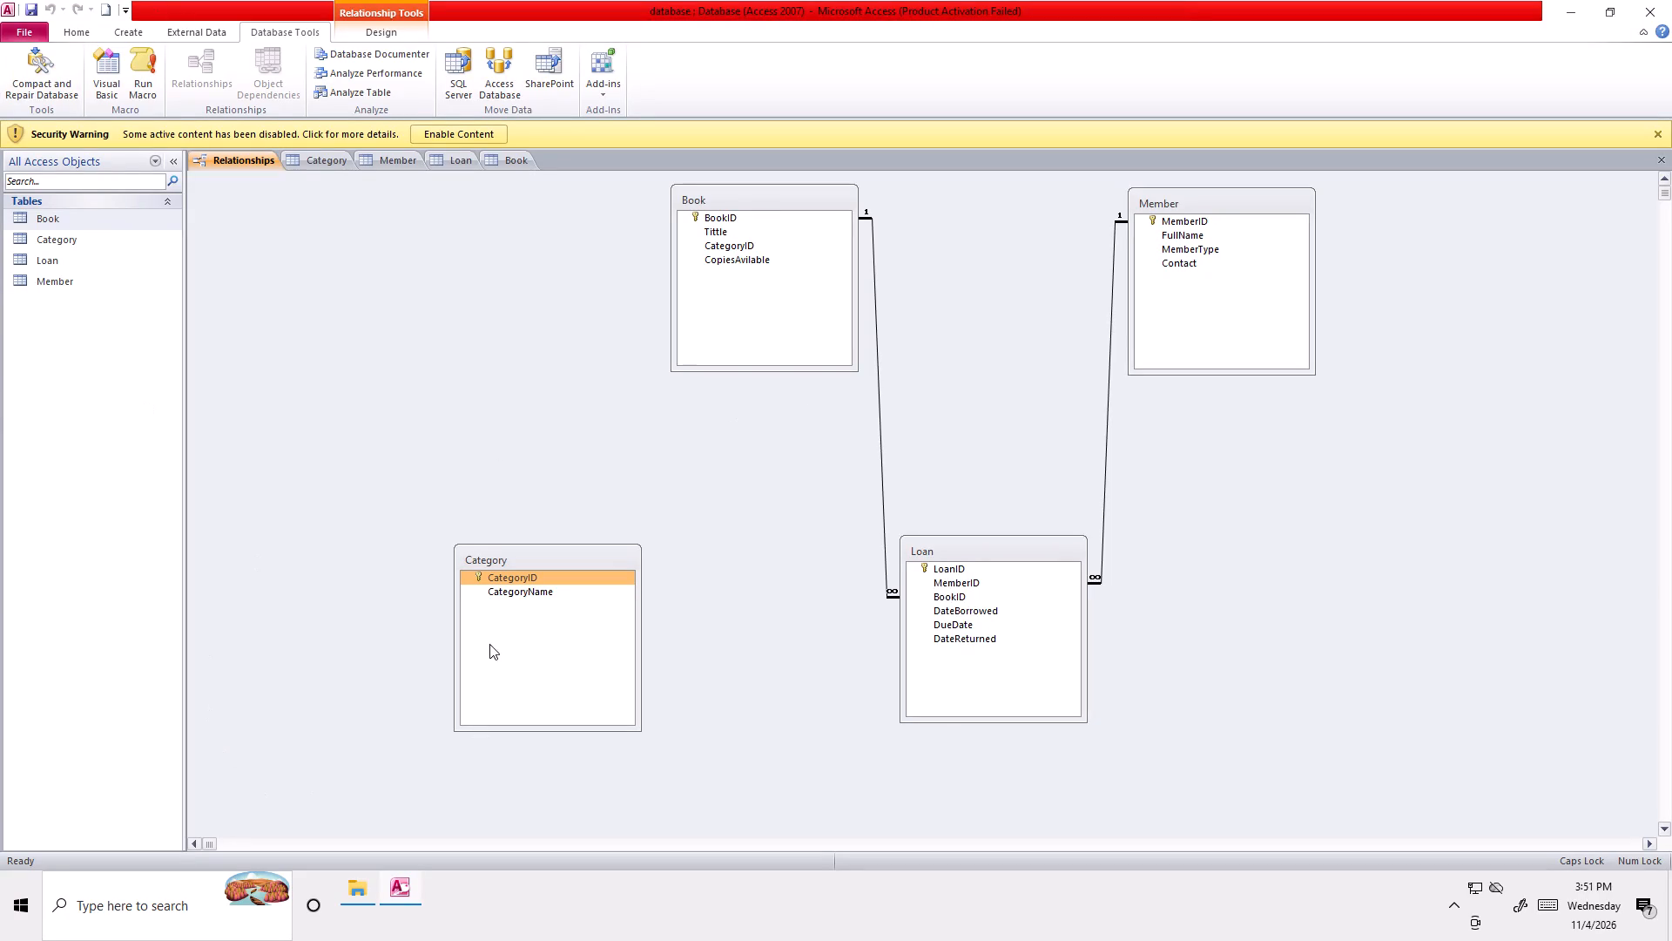
Create the one-to-many relationship between Category and Book on CategoryID without enforcing referential integrity.
drag(536, 575, 614, 422)
drag(614, 422, 720, 242)
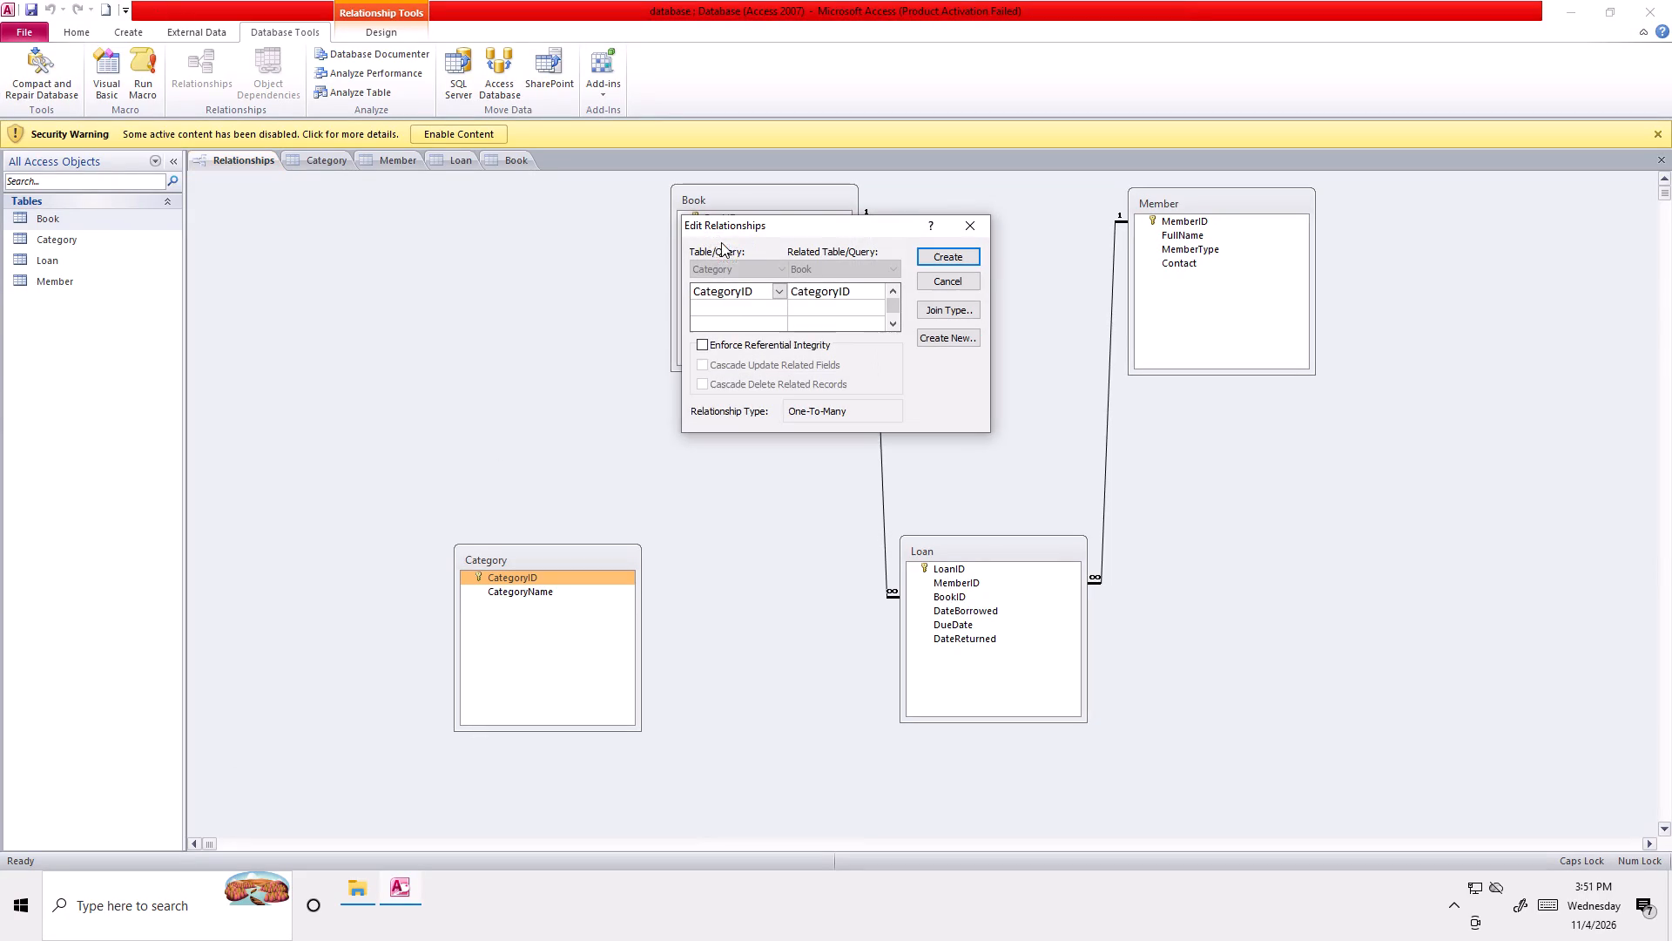
click(956, 256)
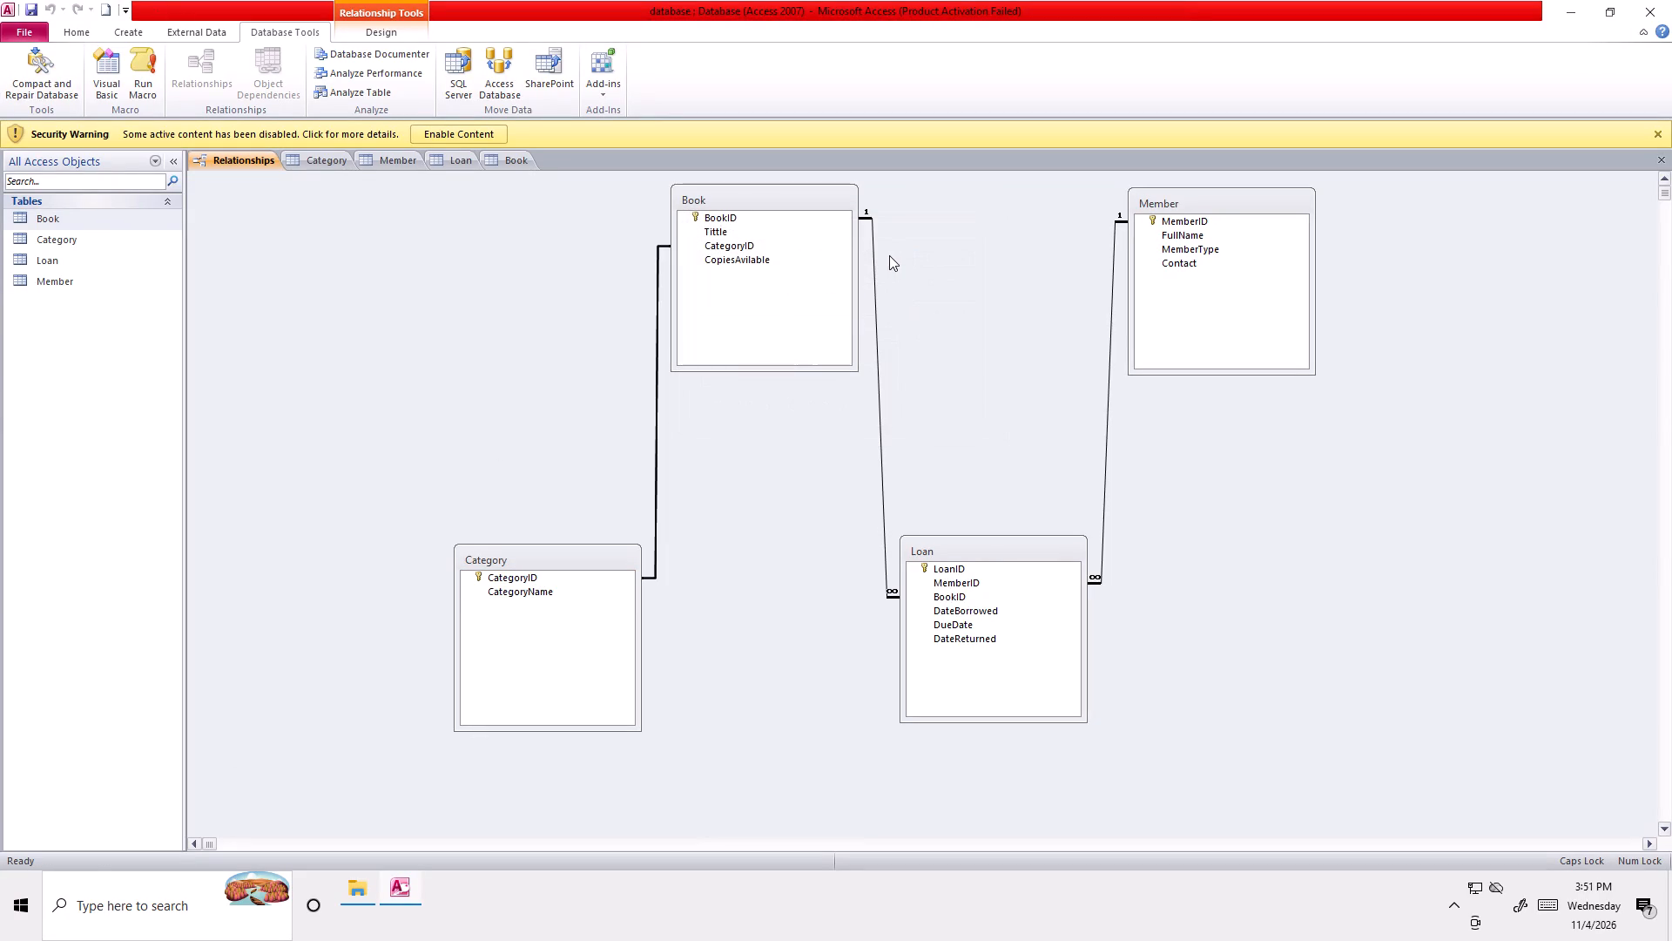
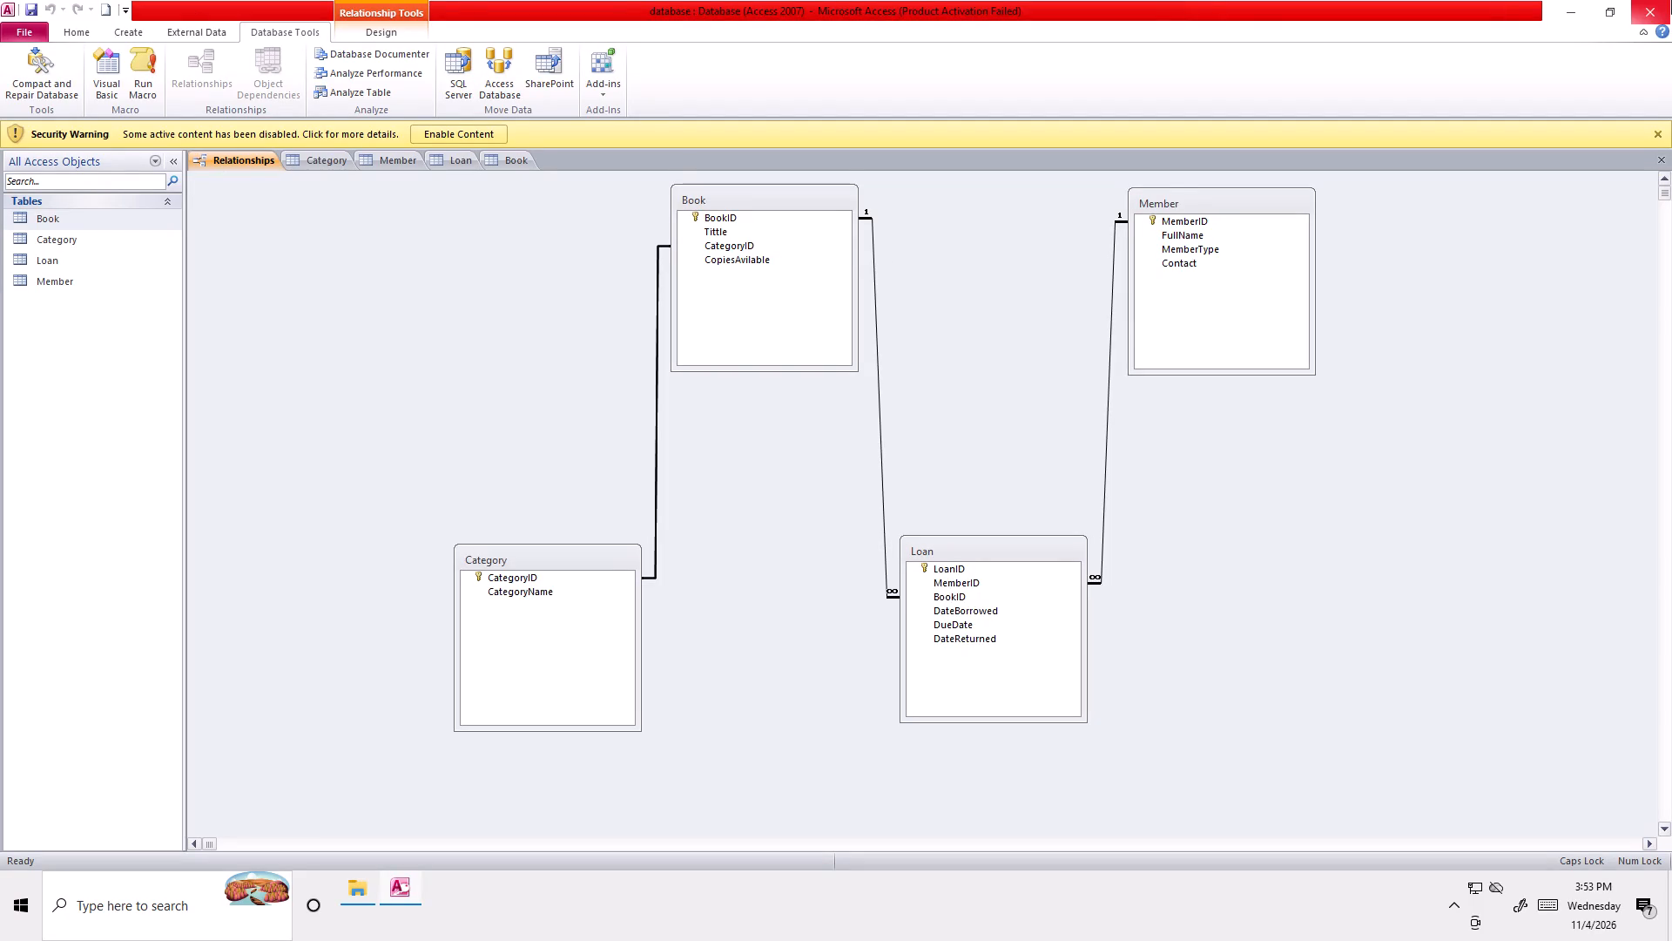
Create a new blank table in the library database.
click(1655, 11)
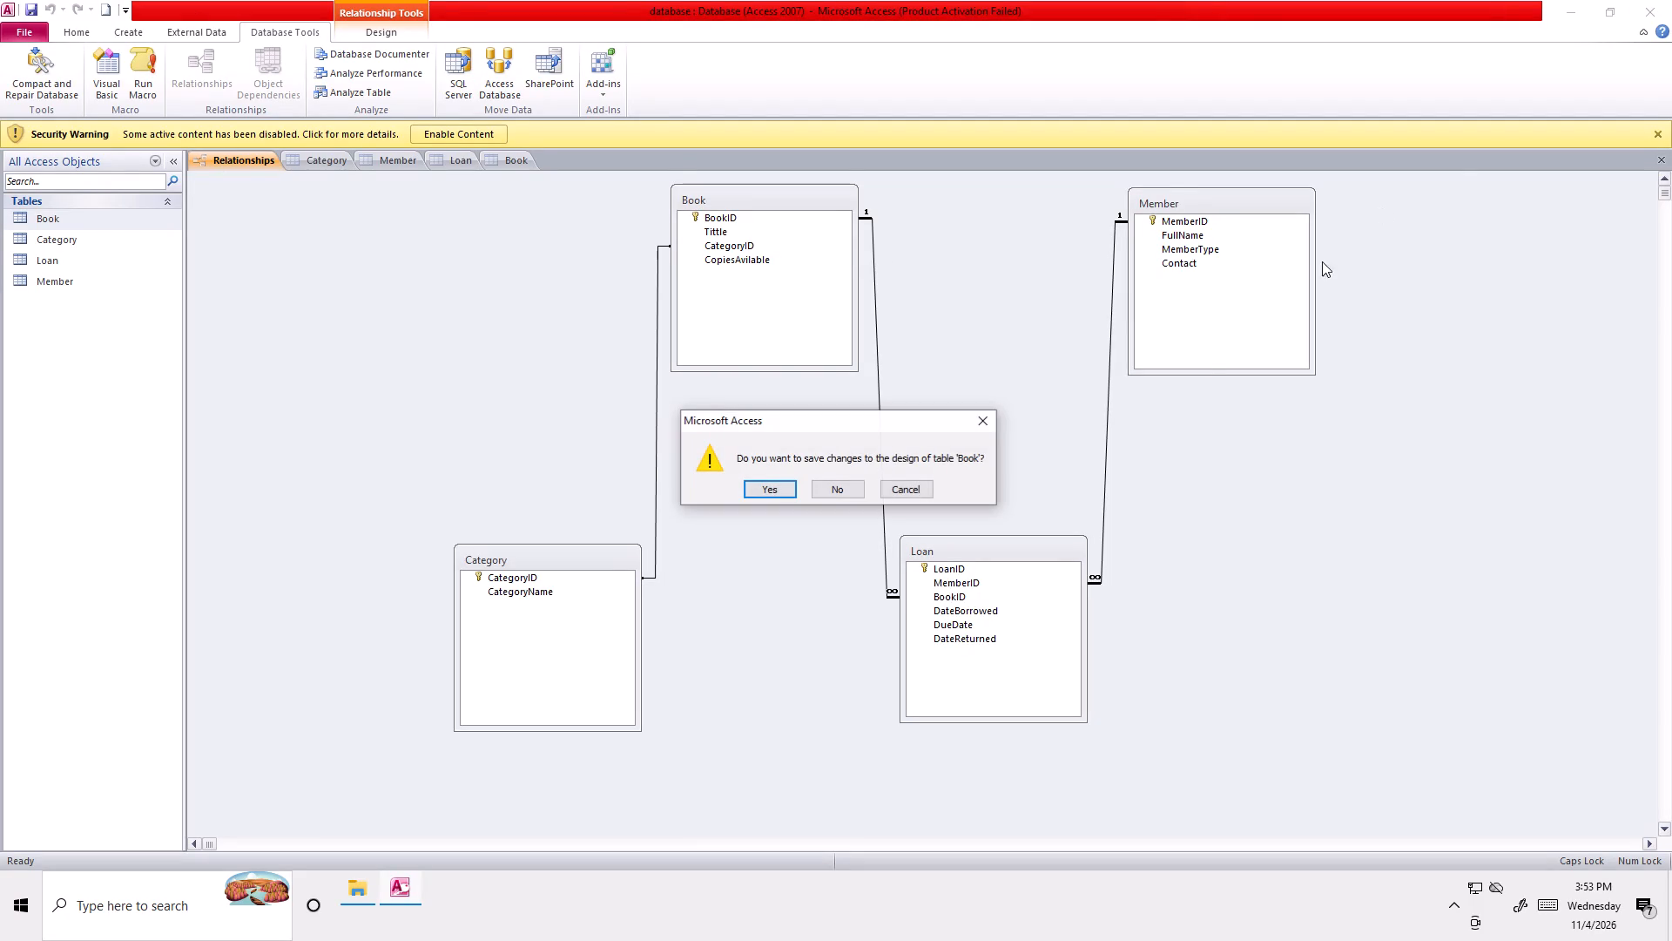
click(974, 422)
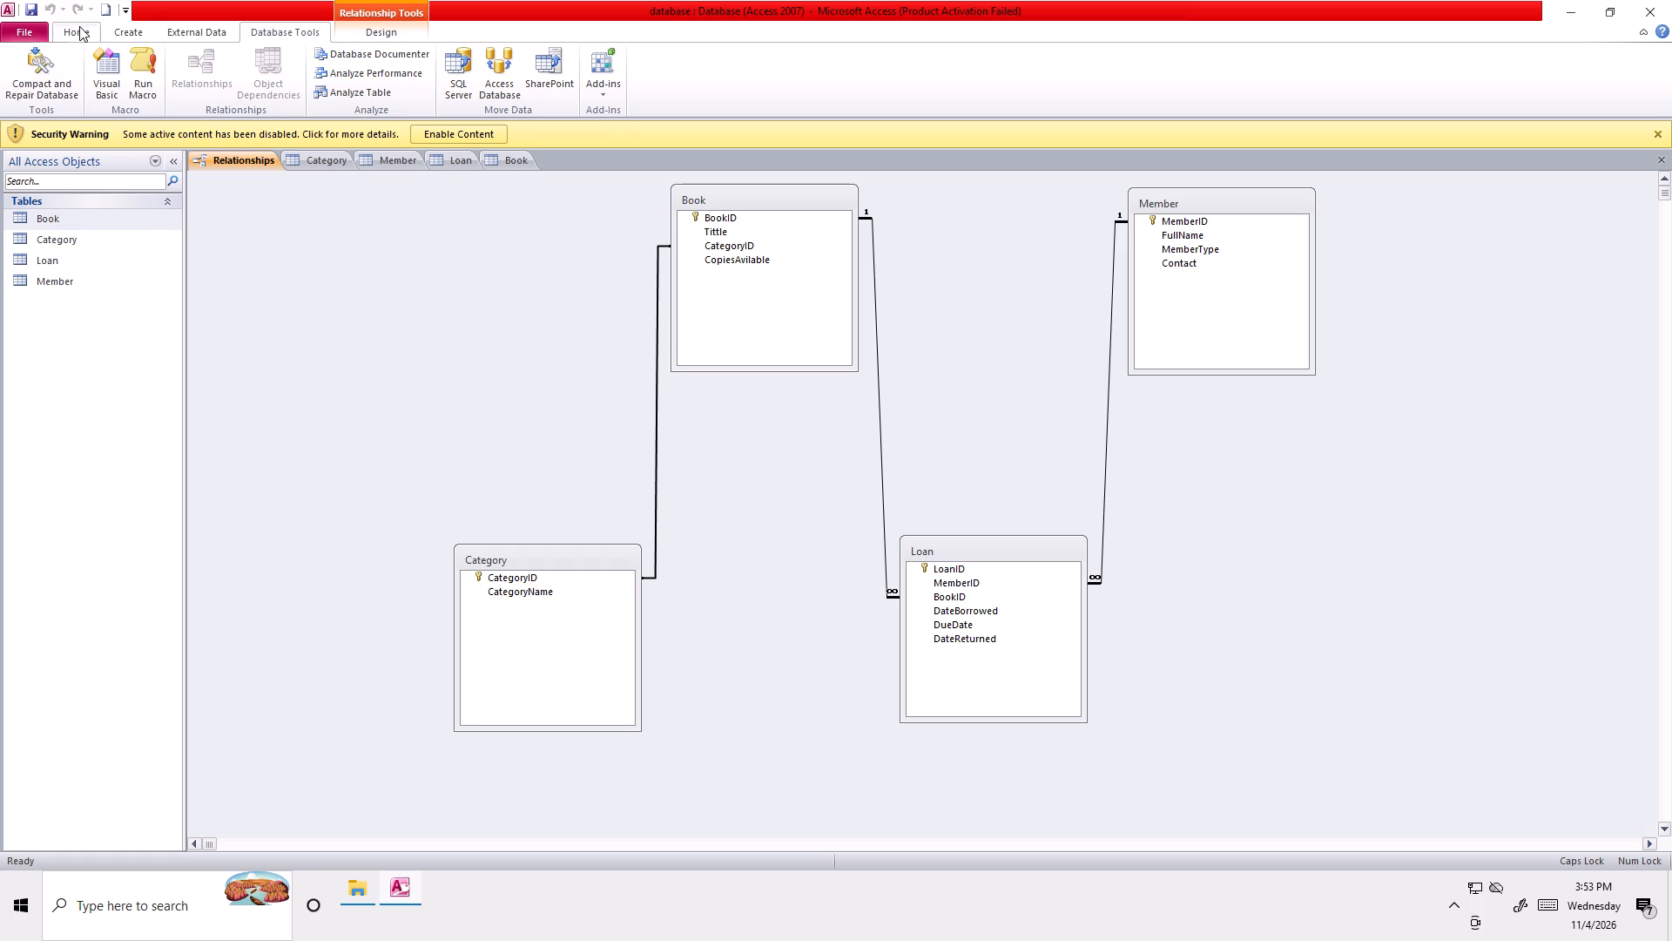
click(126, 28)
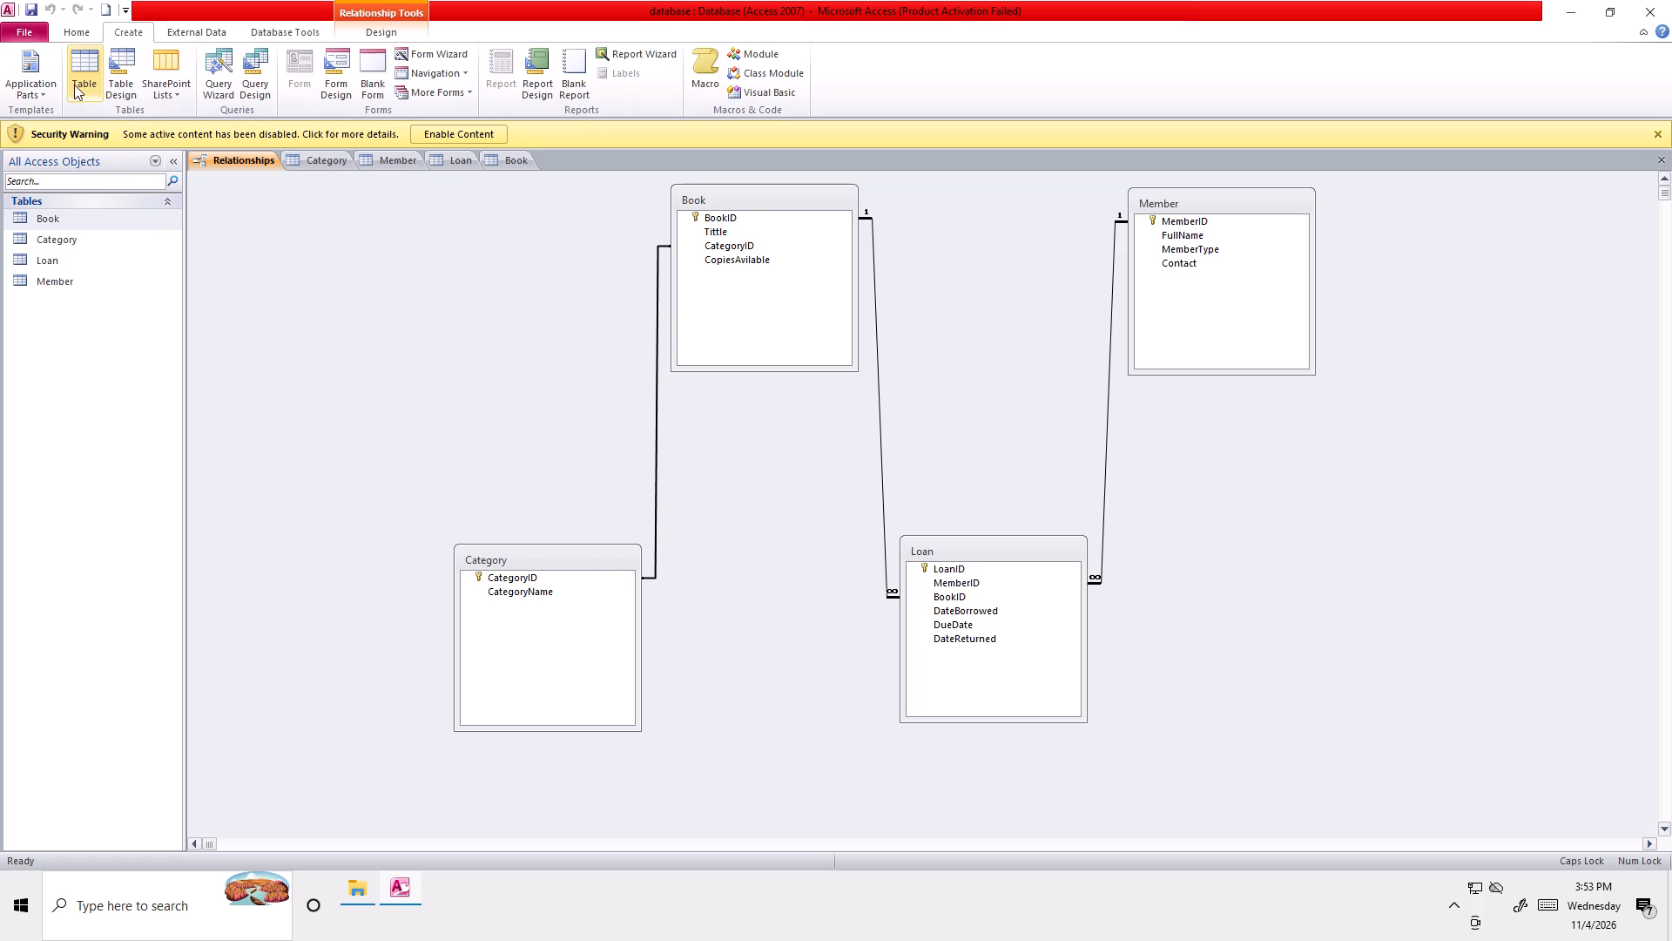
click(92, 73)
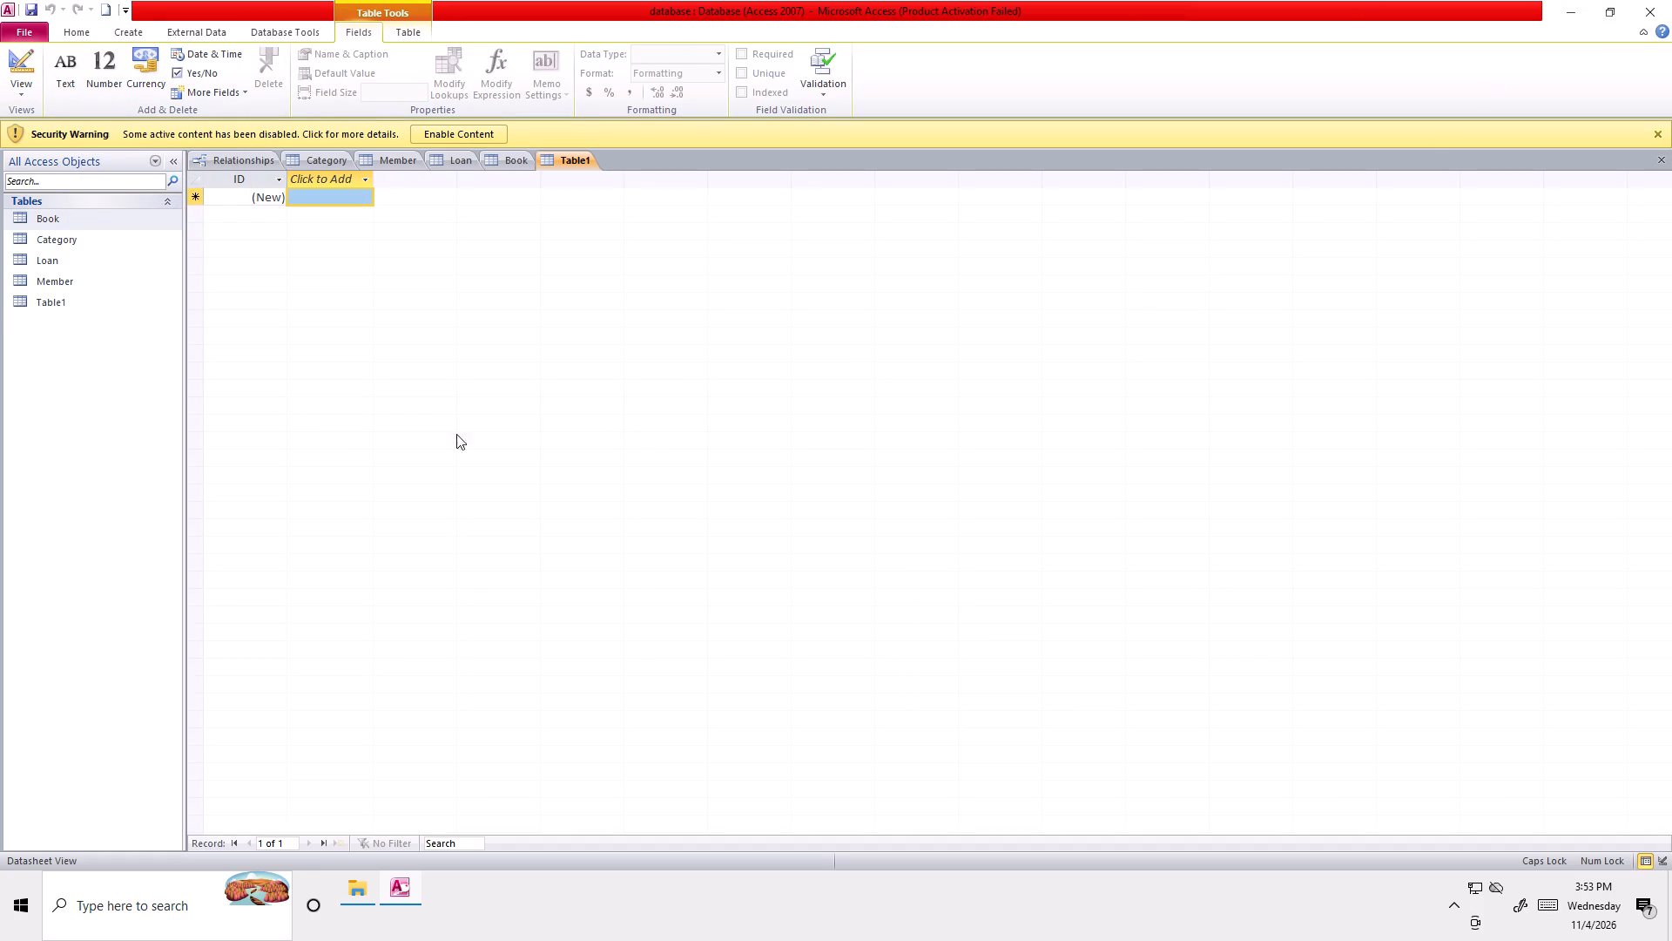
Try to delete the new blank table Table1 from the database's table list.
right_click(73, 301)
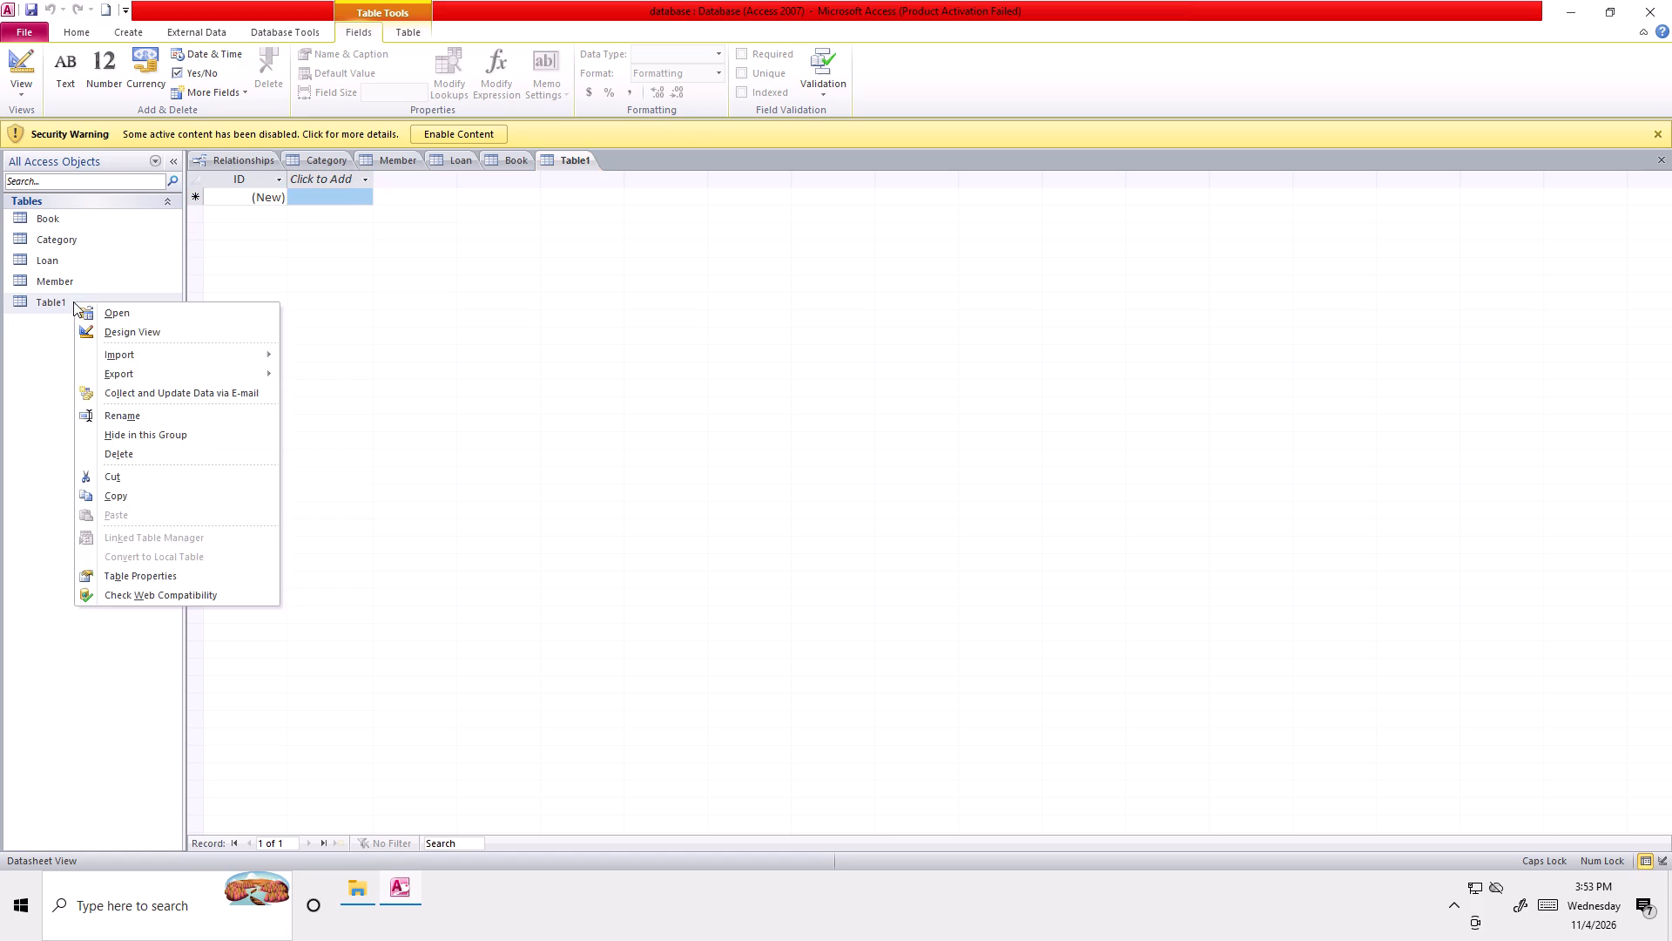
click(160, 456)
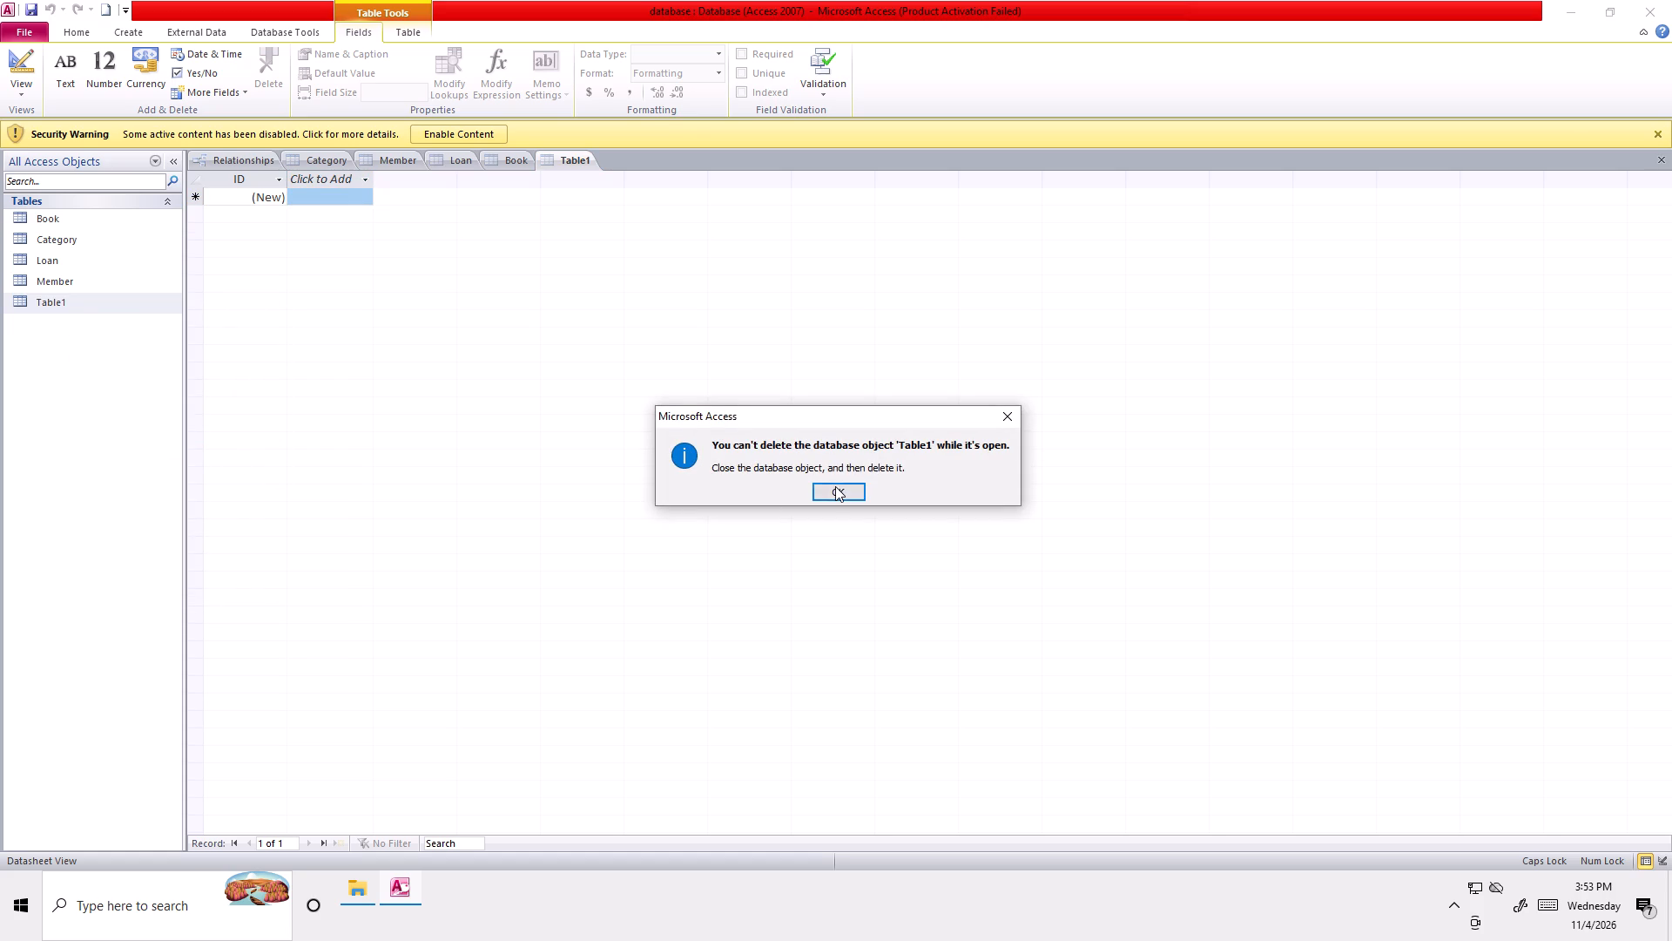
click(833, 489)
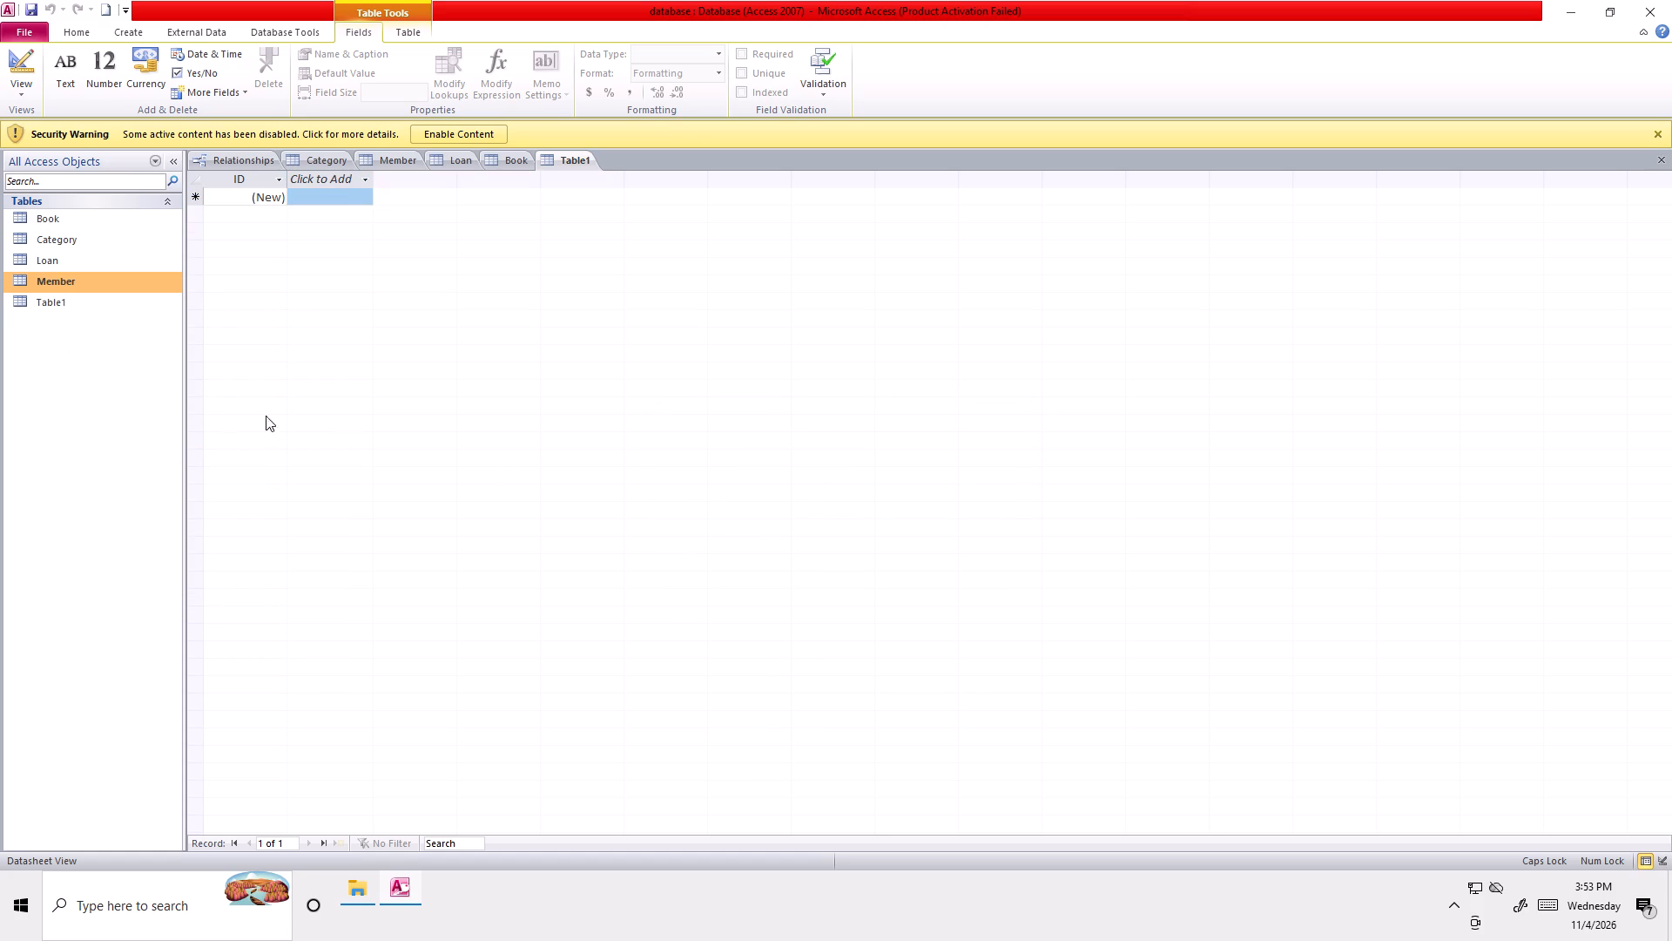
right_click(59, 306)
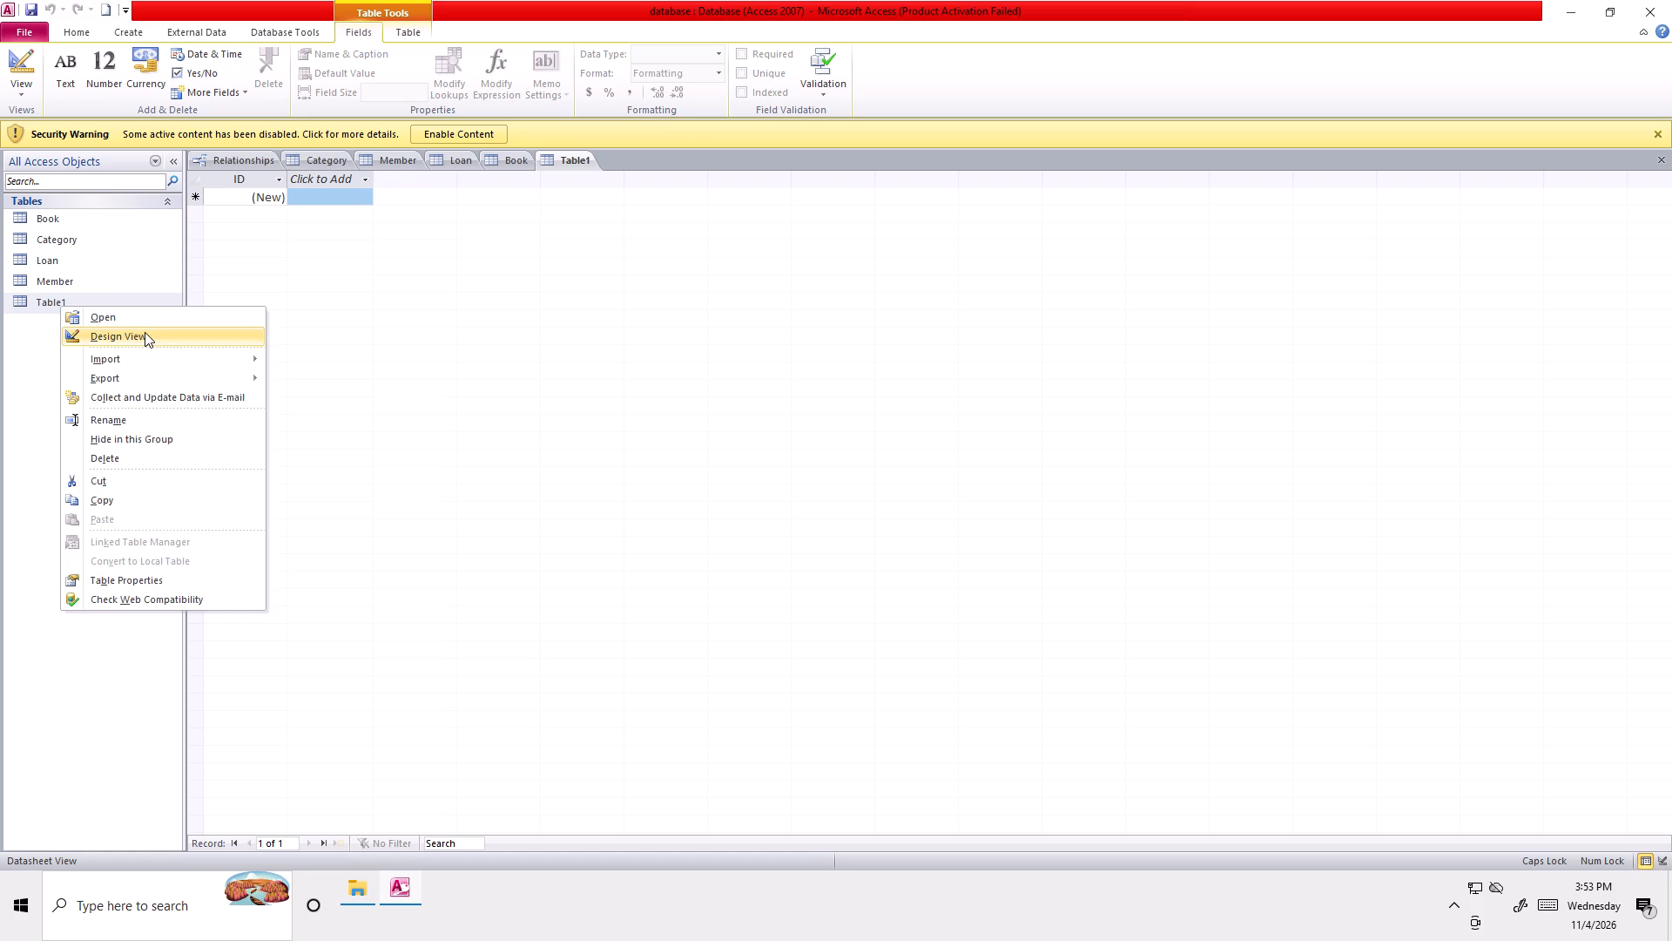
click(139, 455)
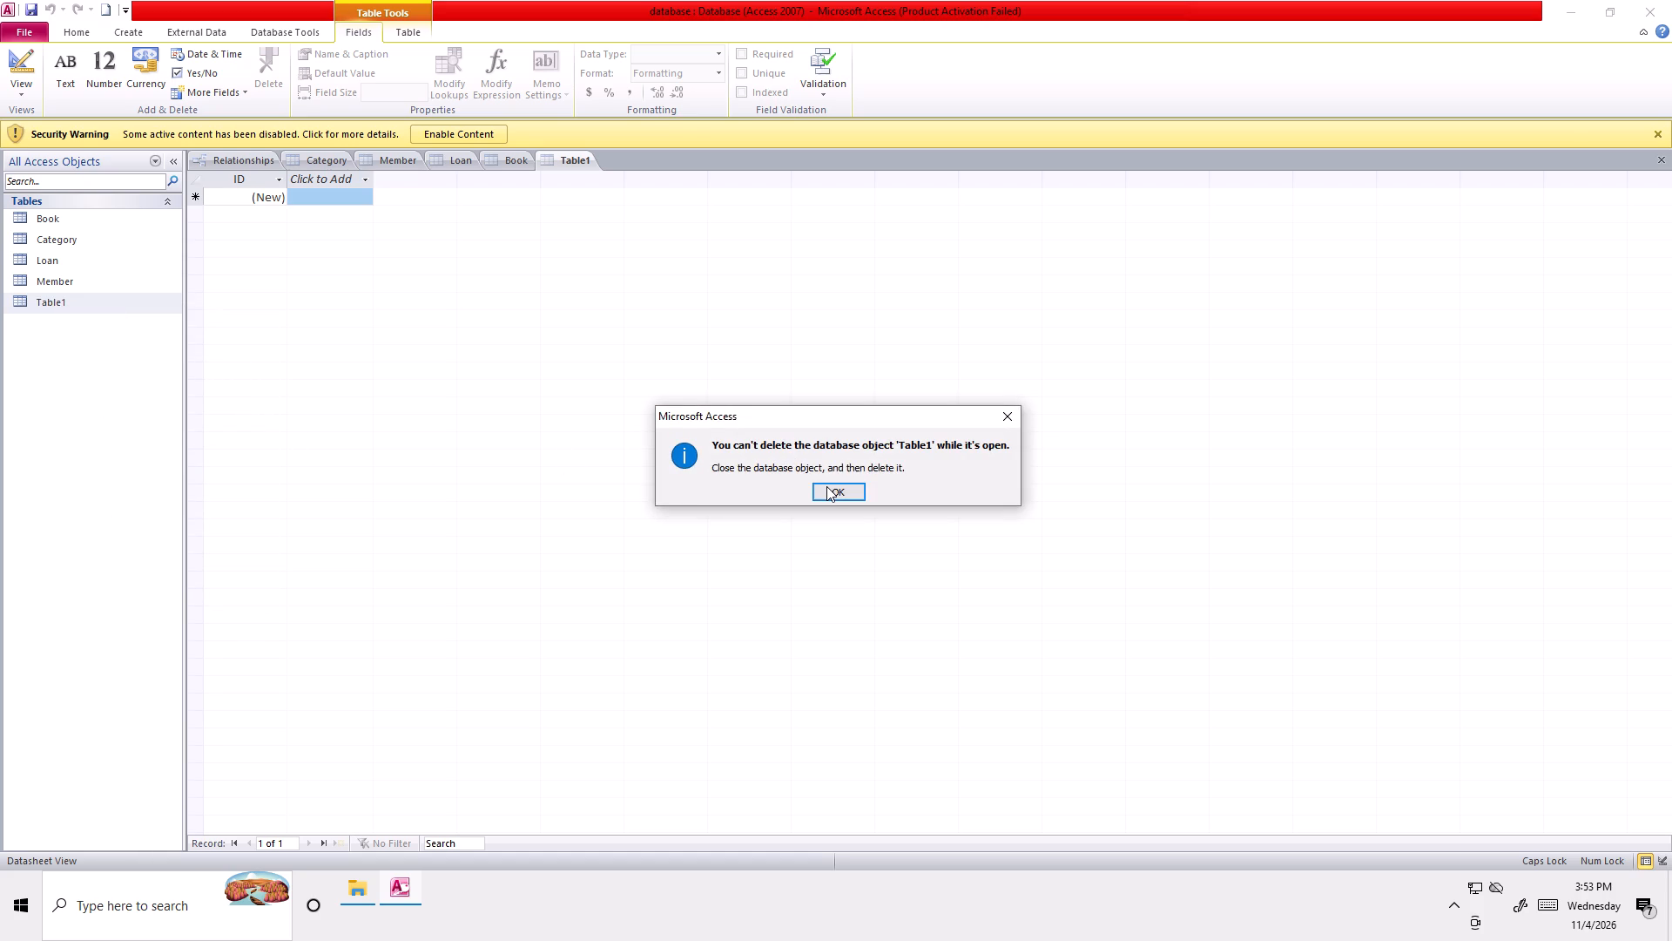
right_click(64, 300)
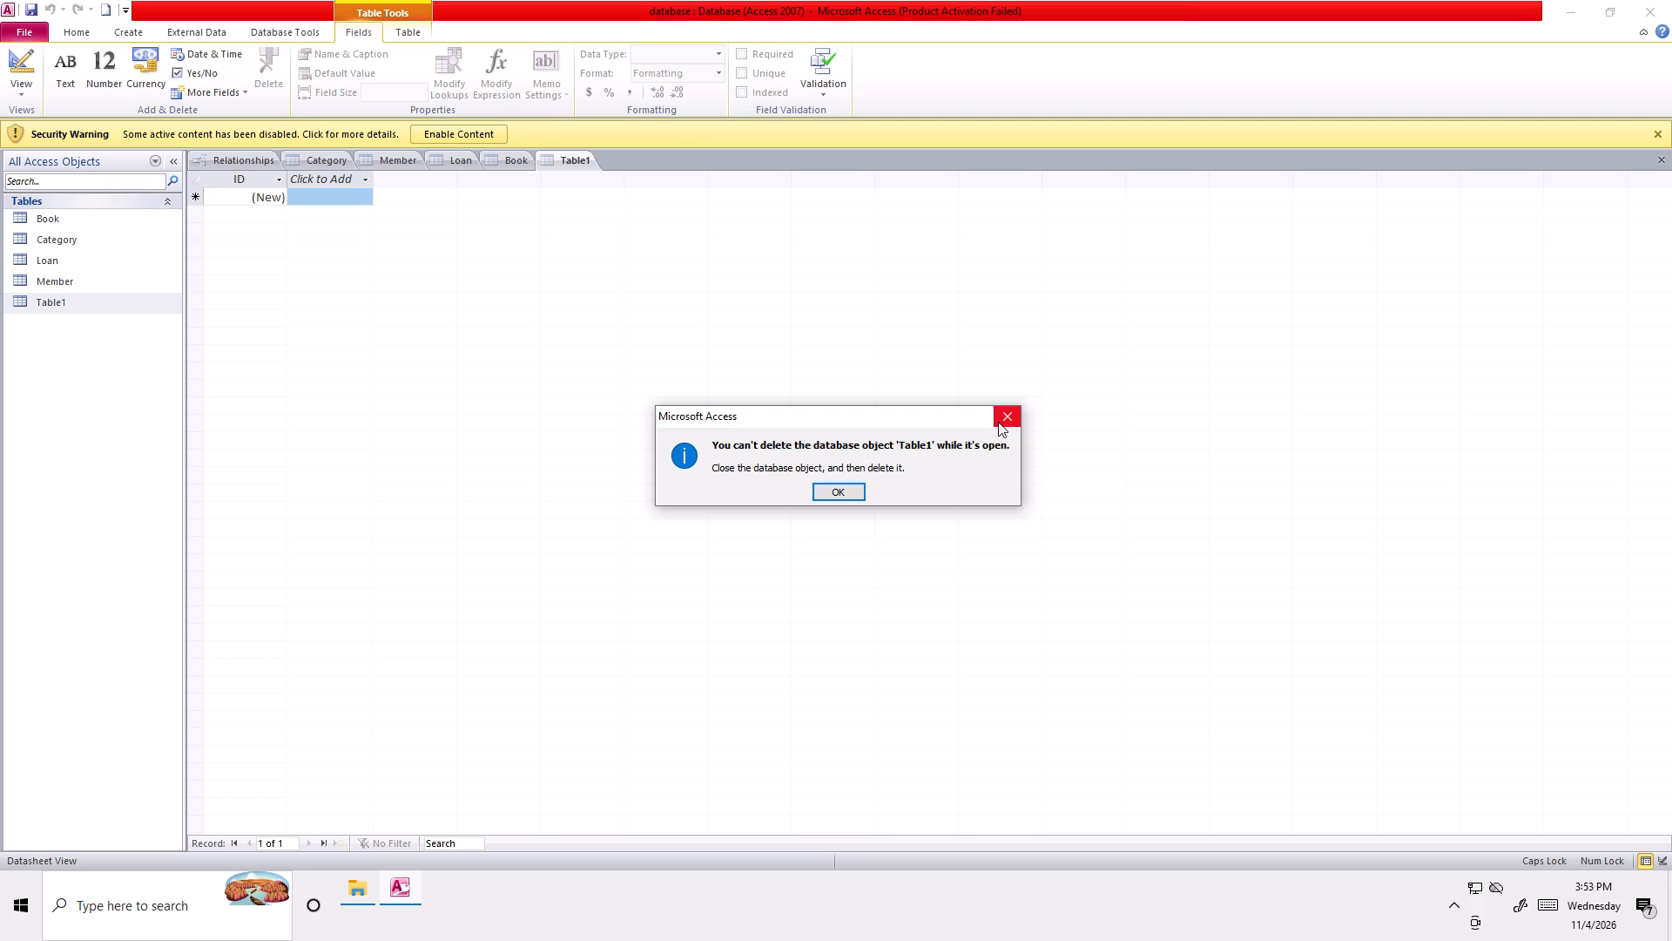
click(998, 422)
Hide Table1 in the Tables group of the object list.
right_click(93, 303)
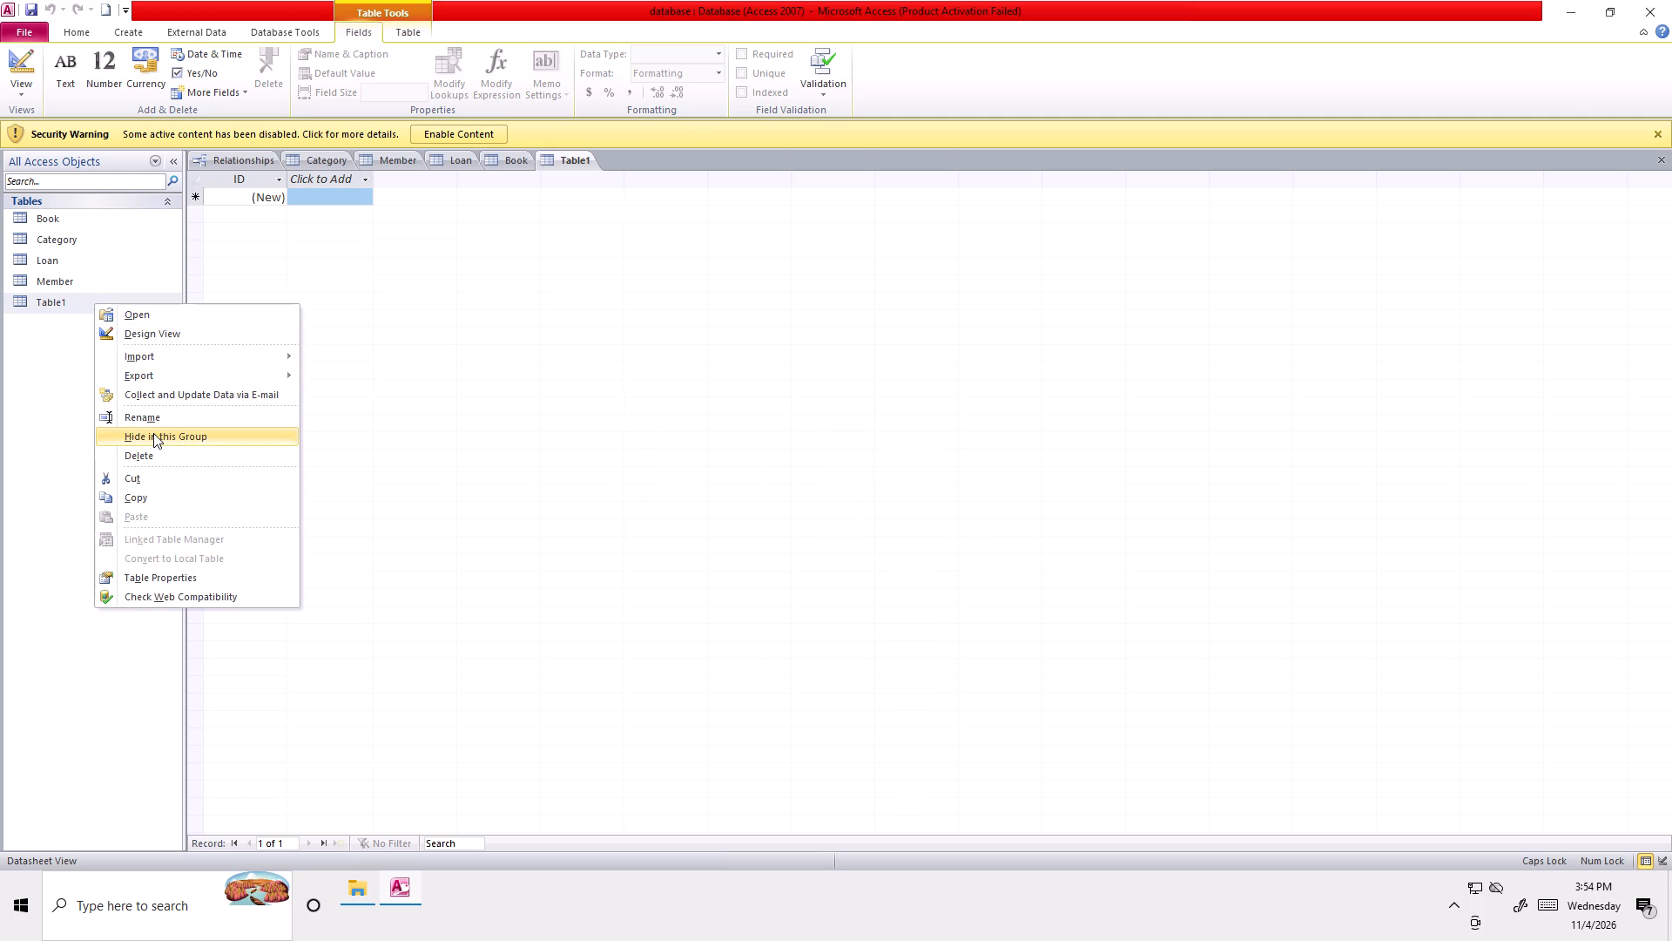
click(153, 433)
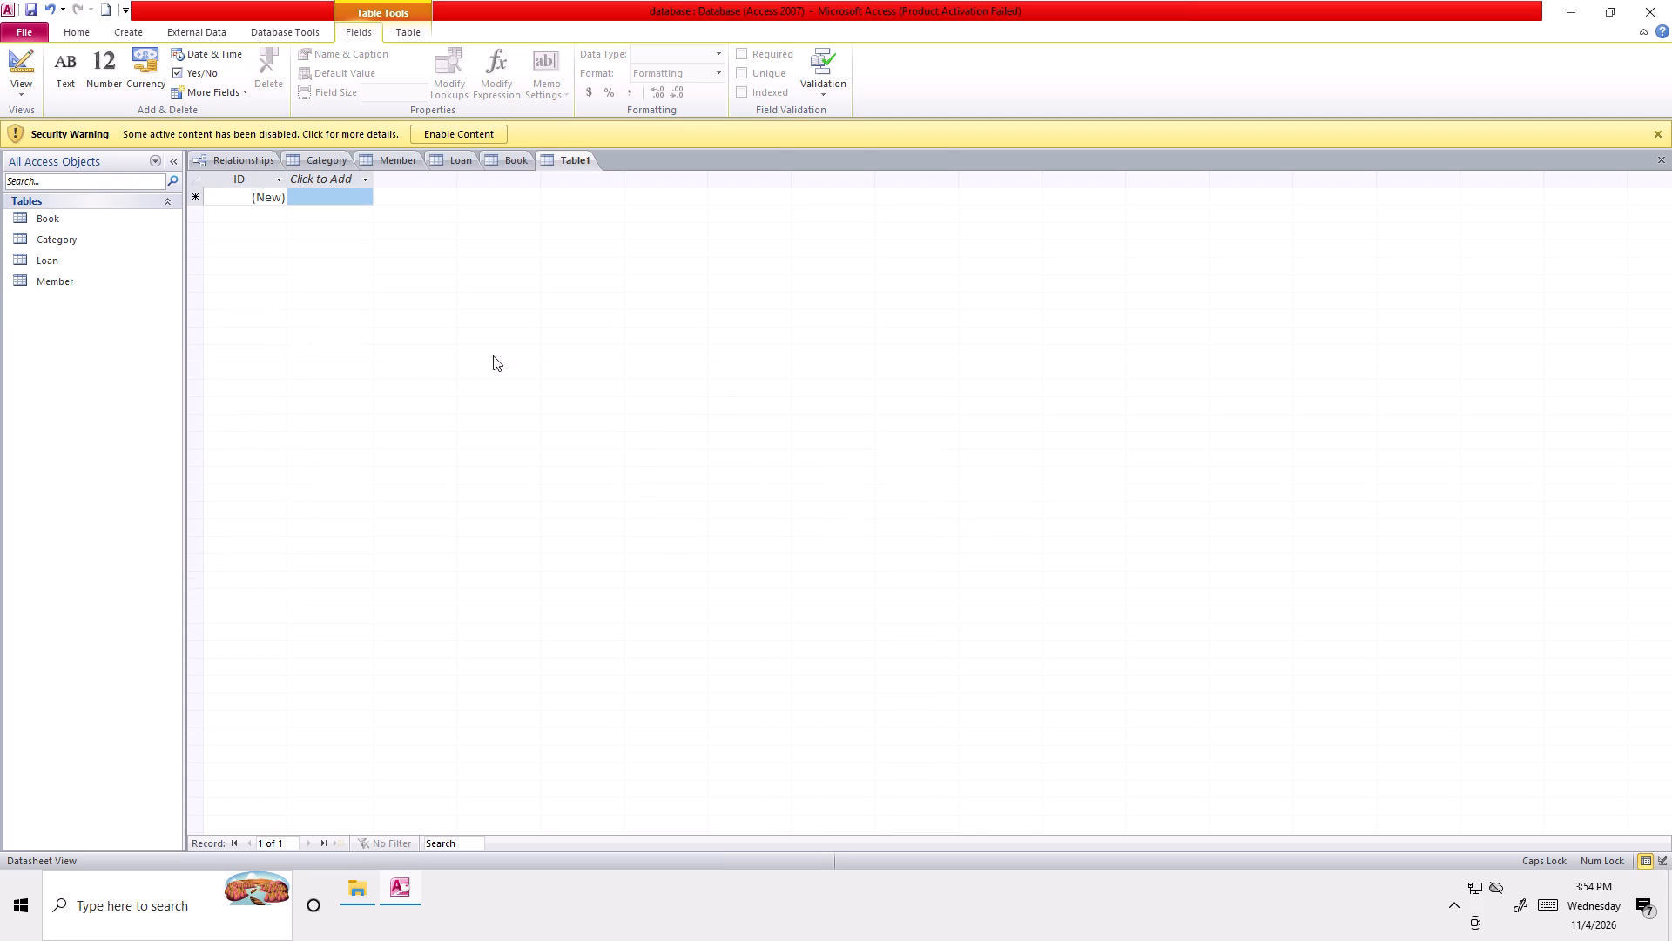
Close the database, saving the design changes to the Book table.
click(1656, 9)
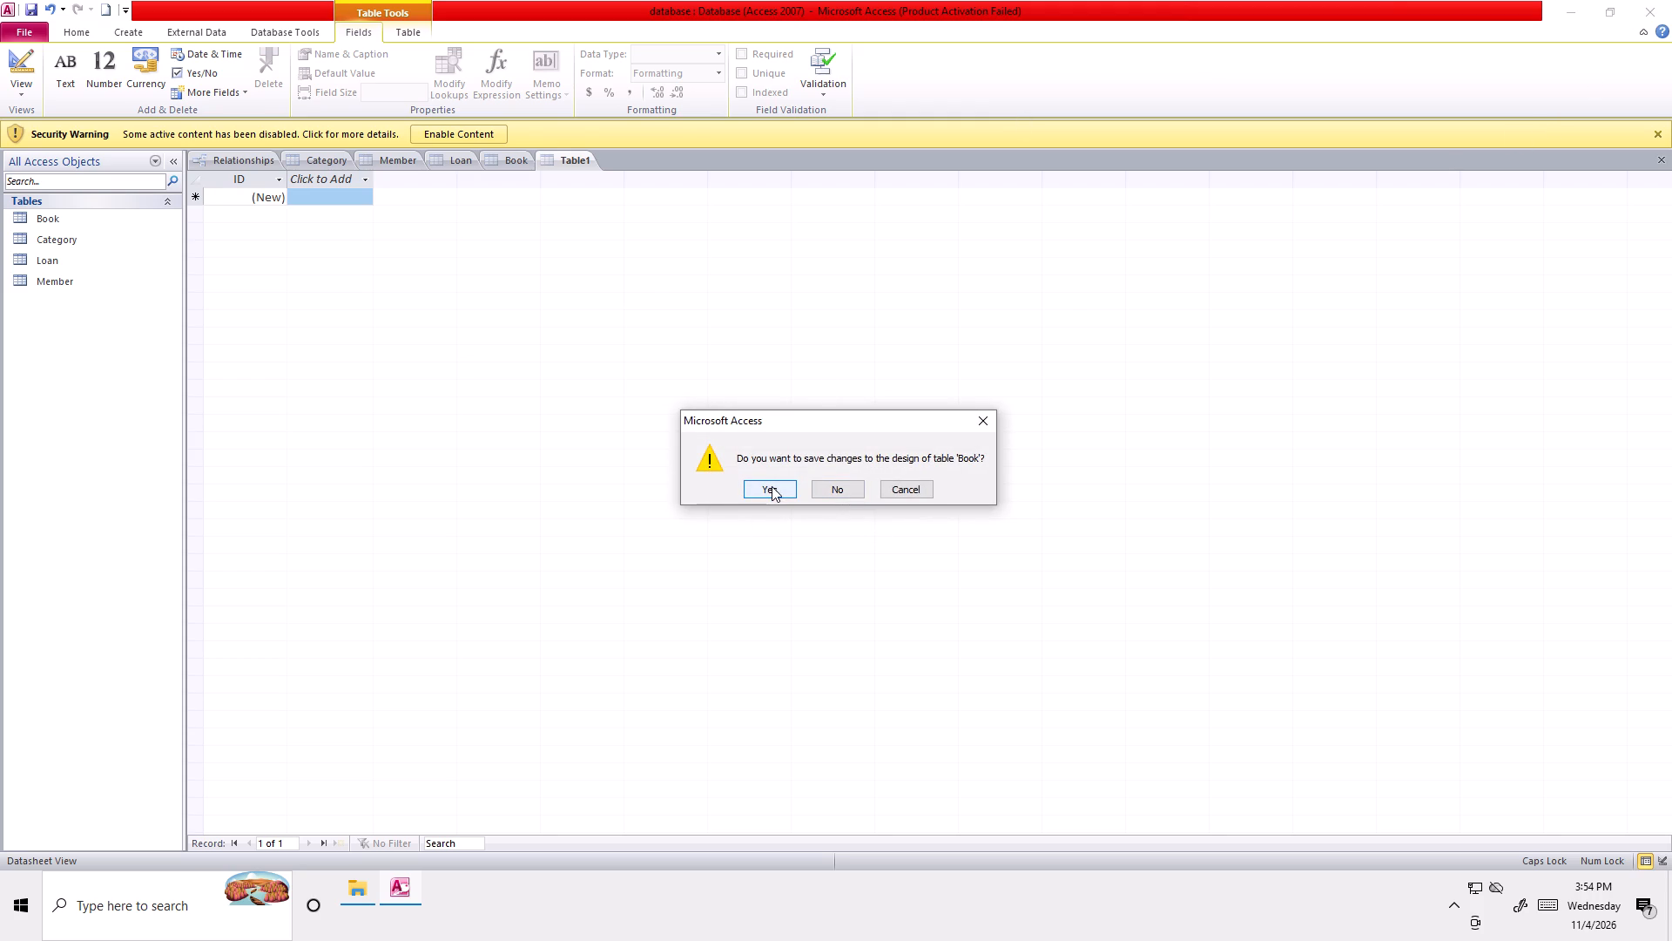
click(772, 486)
click(772, 486)
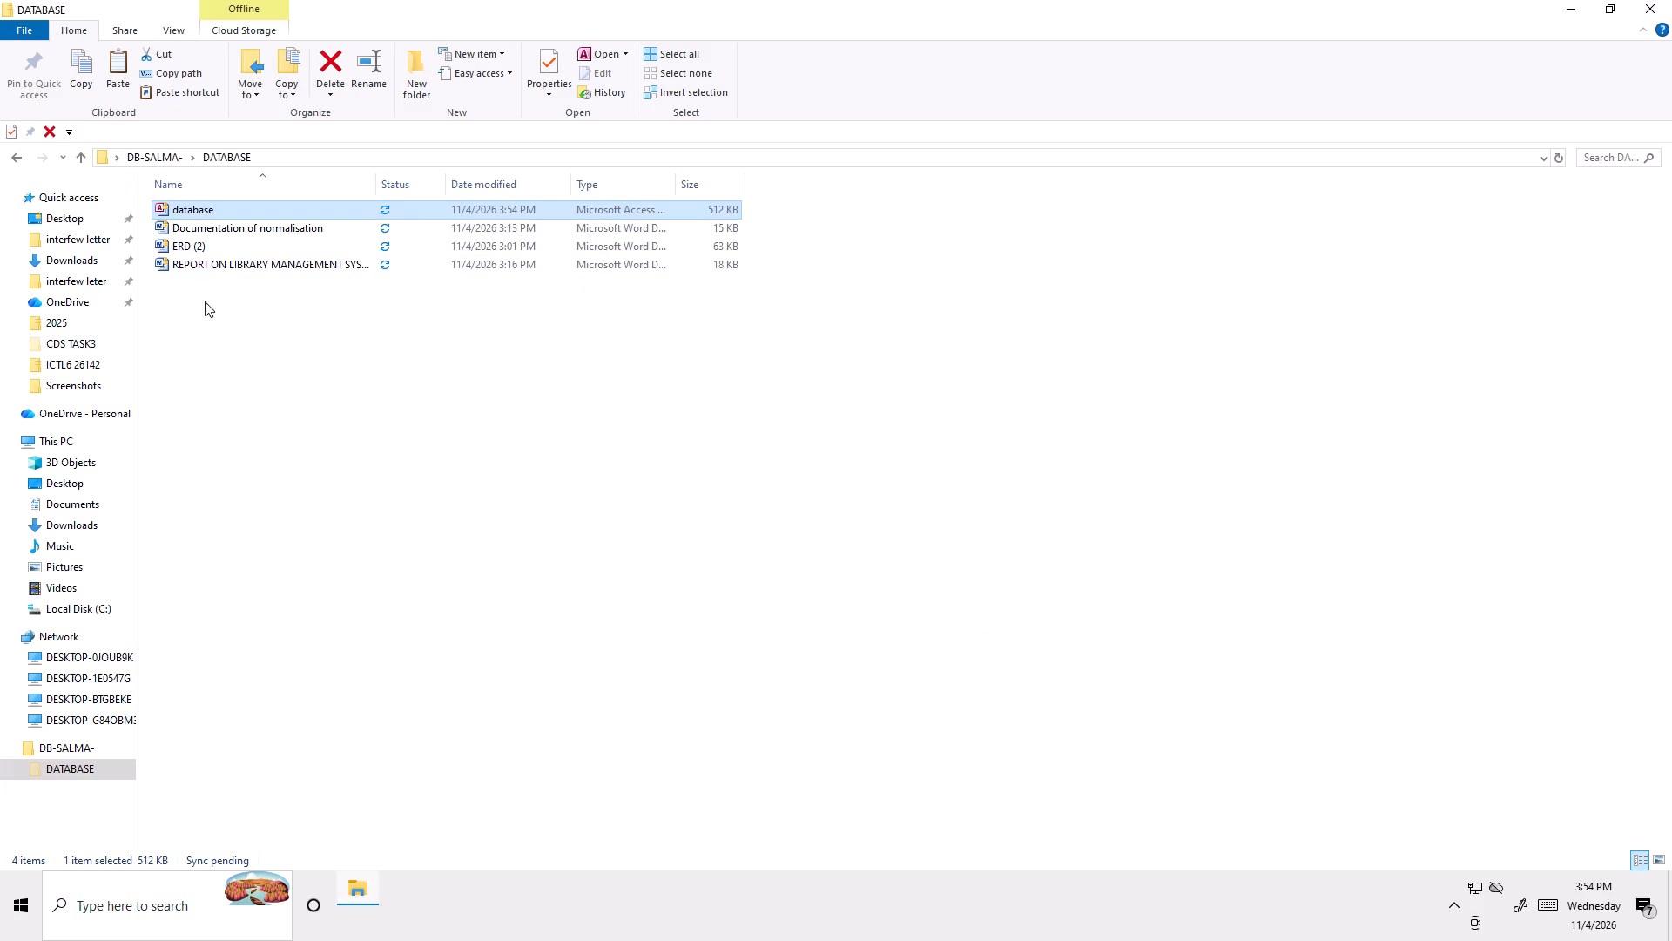
Open the Documentation of normalisation file in Word, read through its table definitions, keys, normalisation steps and relationships, and close it.
right_click(242, 225)
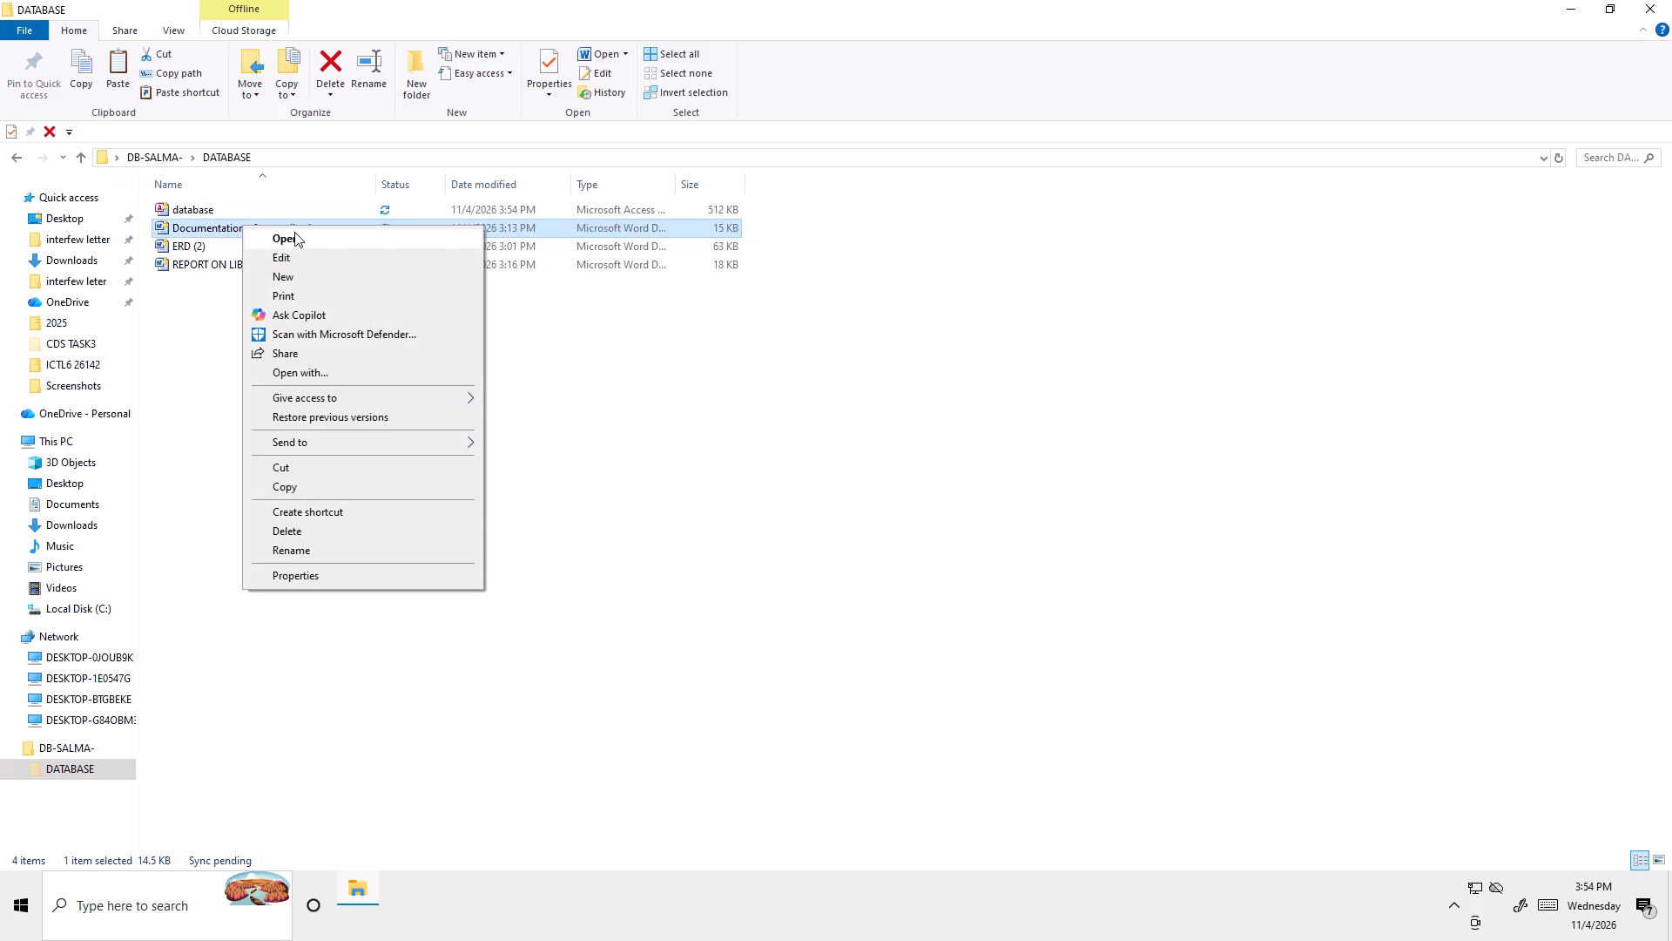
click(294, 232)
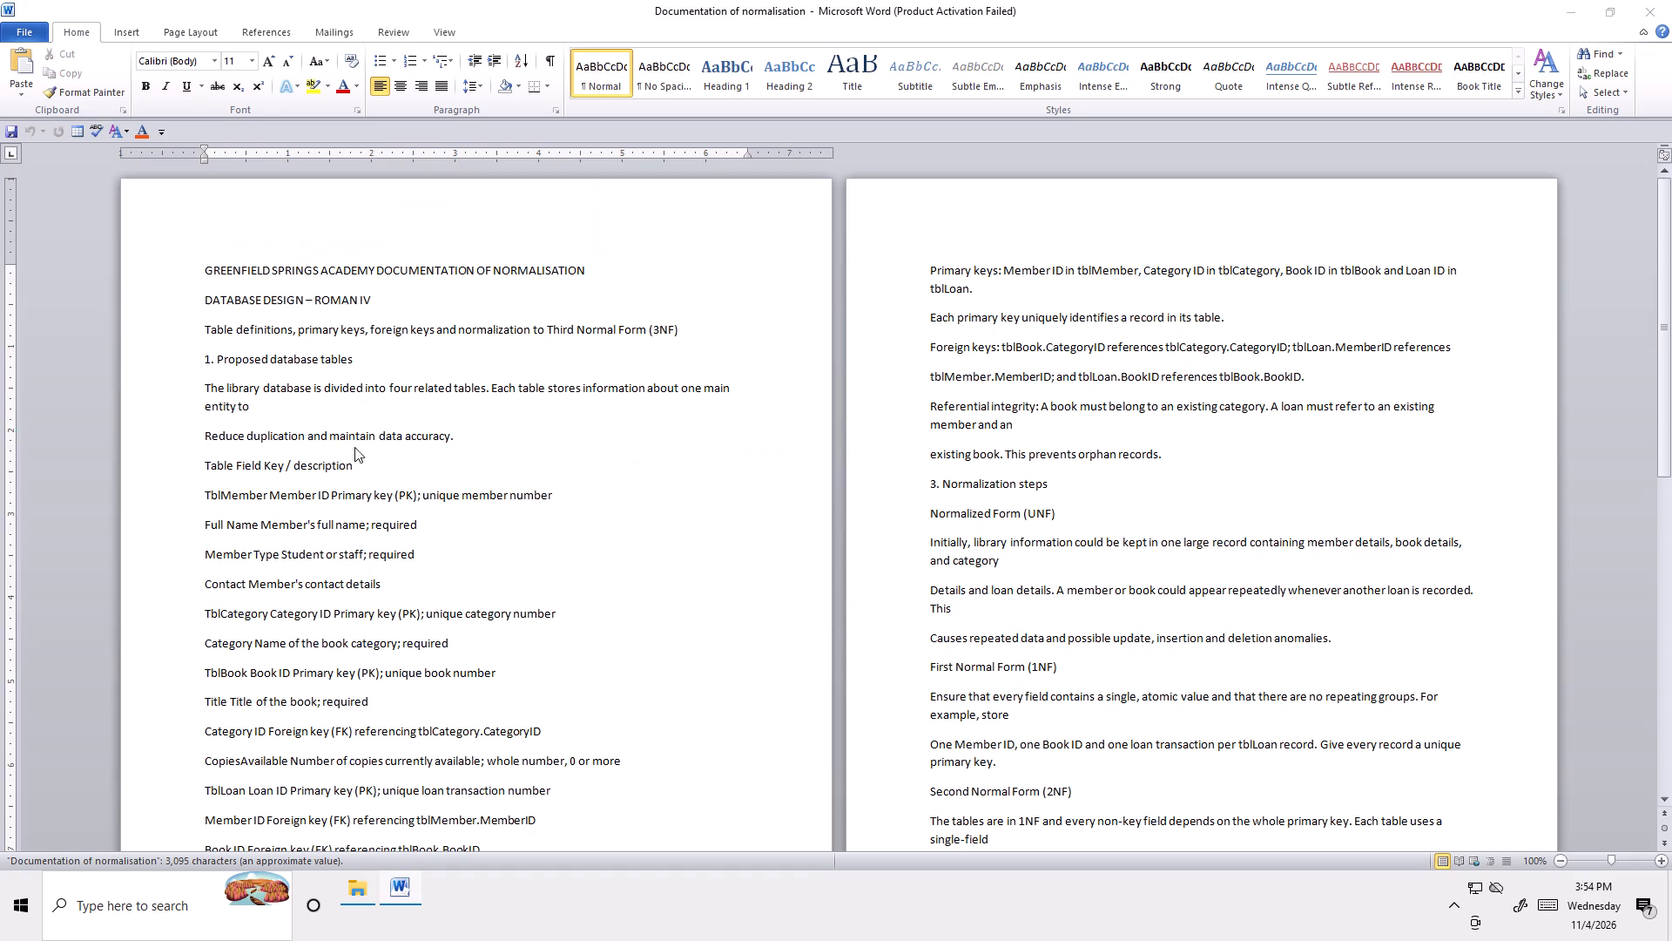
scroll(376, 477, down, 3)
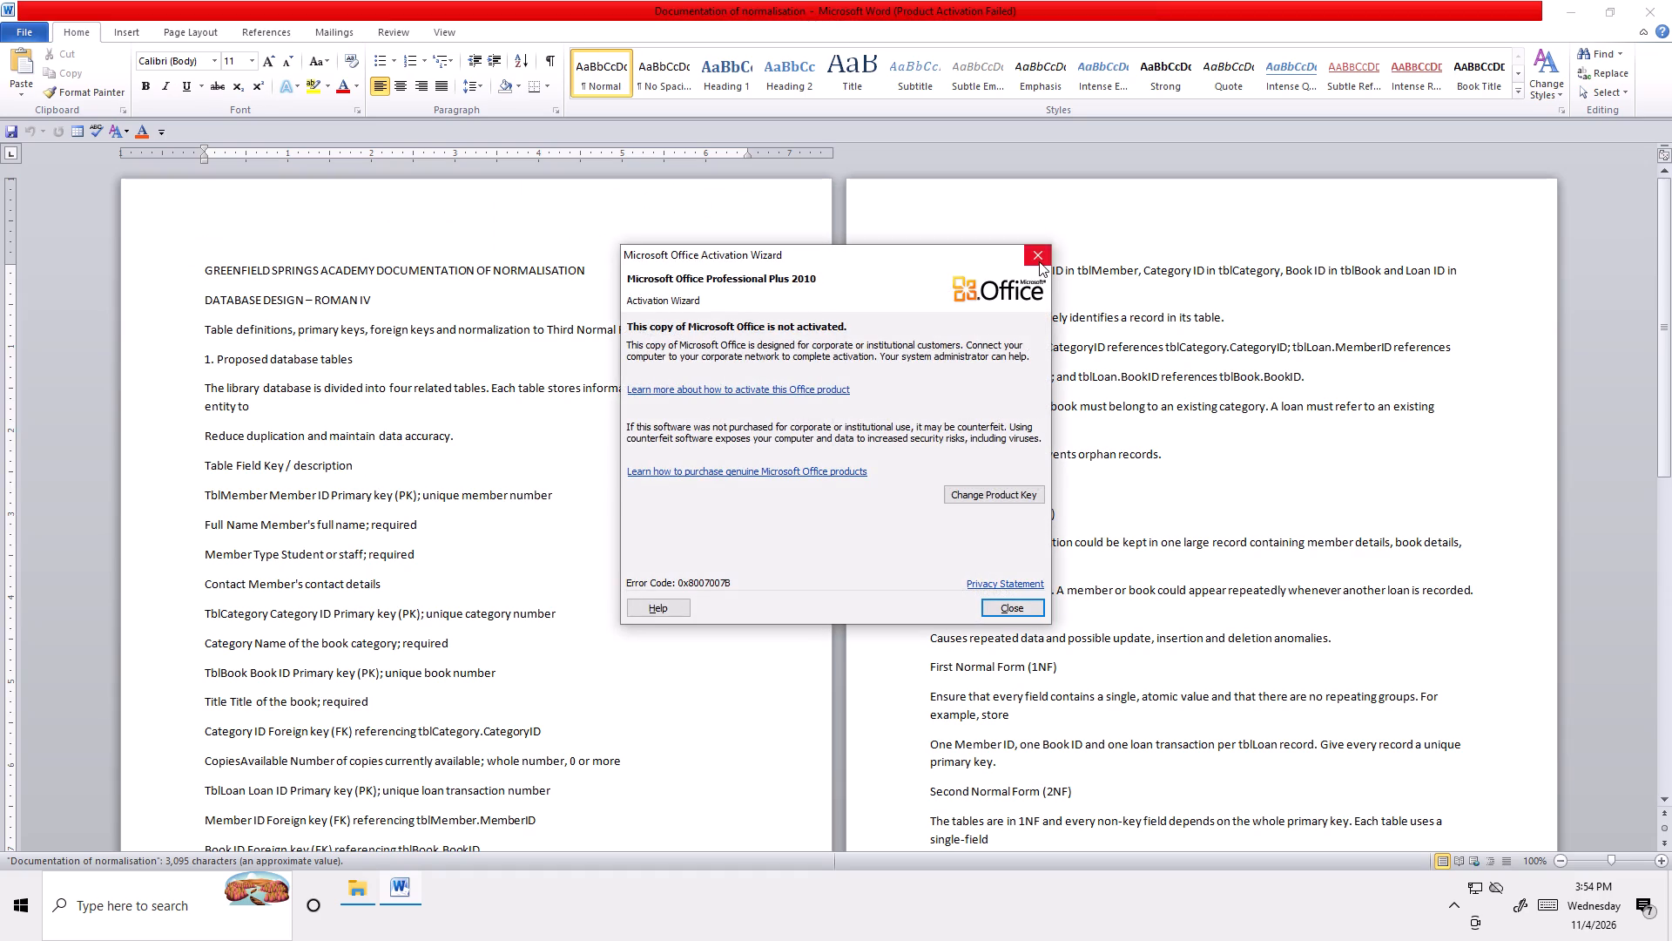
click(1039, 261)
scroll(940, 397, down, 8)
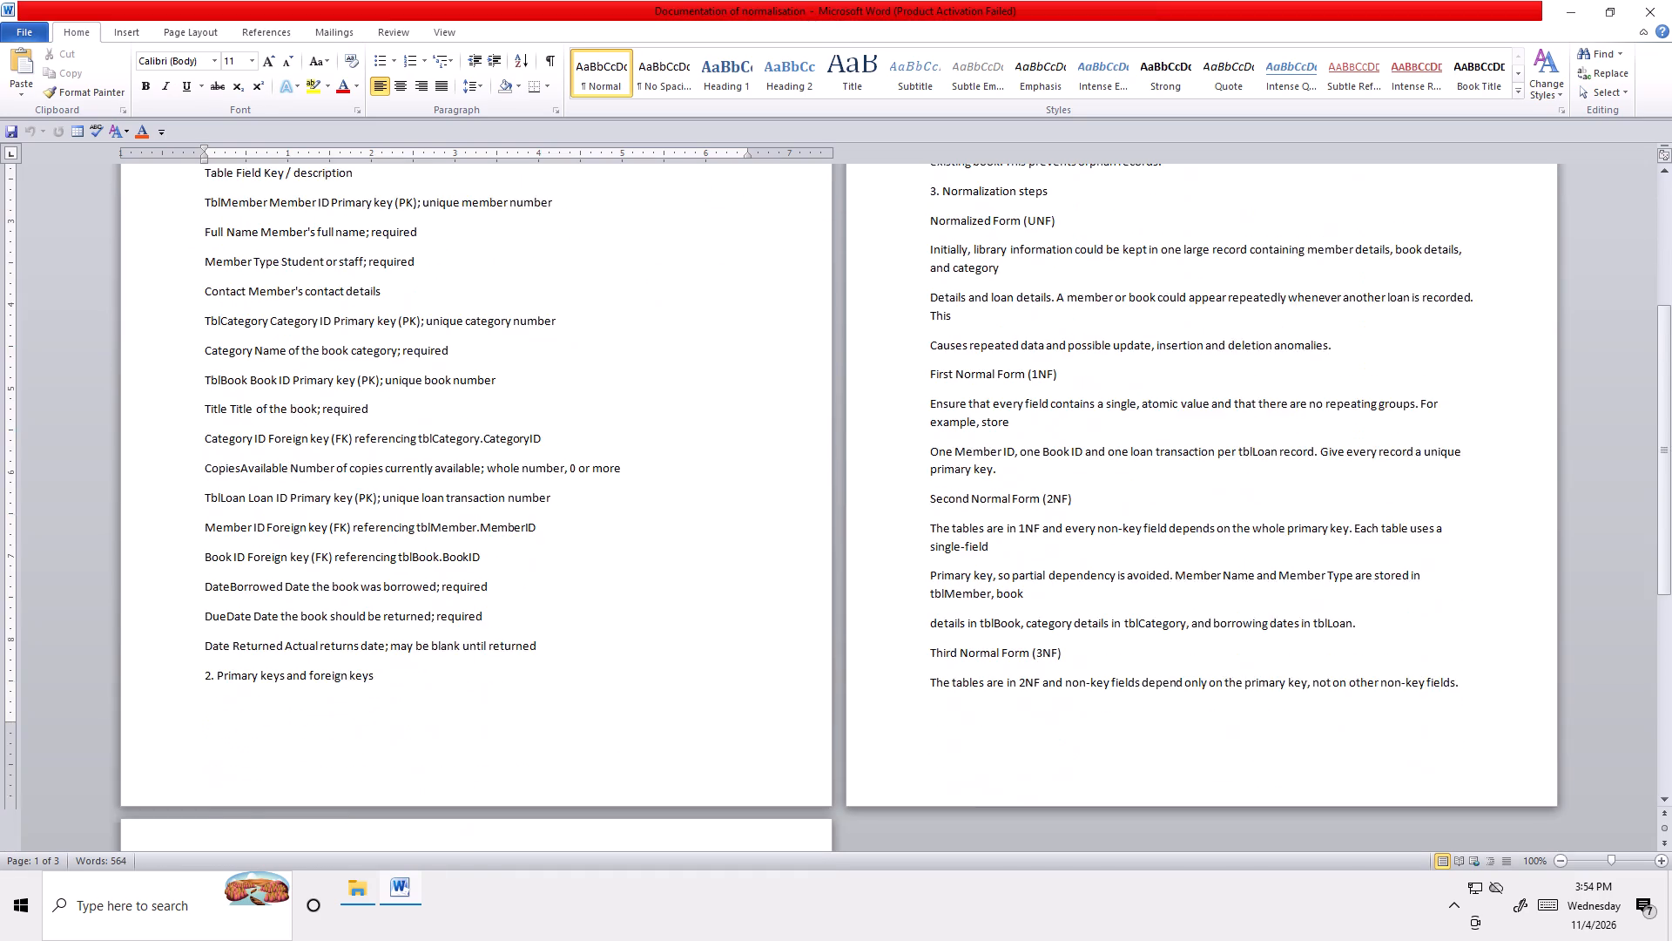
scroll(928, 446, down, 18)
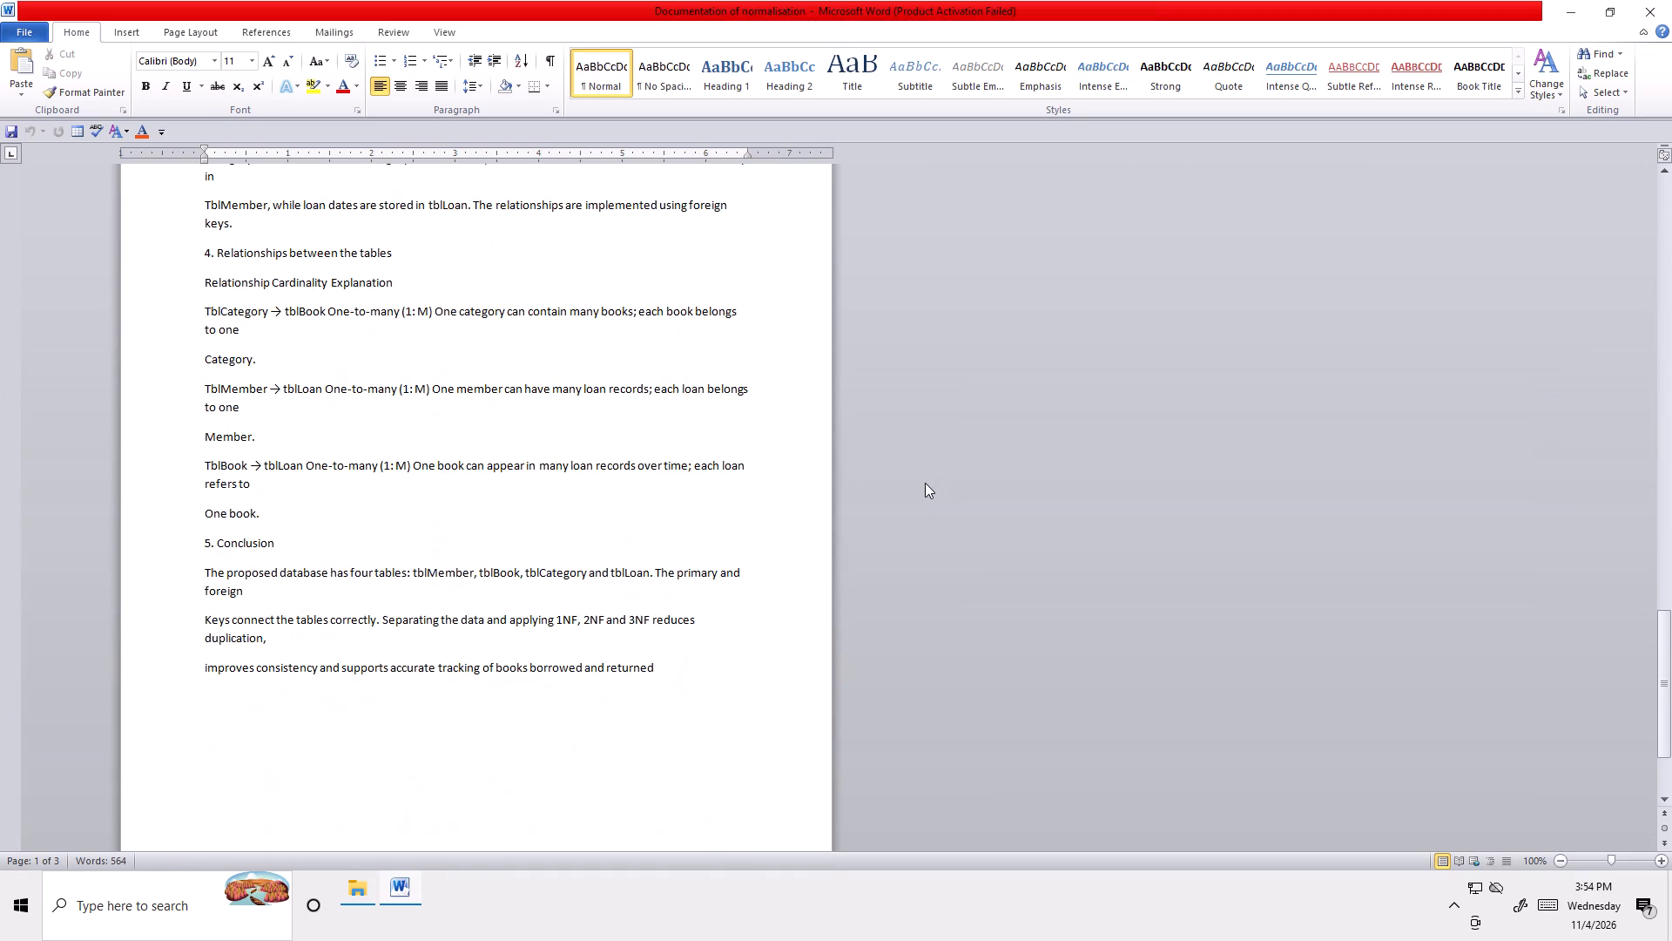
click(1648, 6)
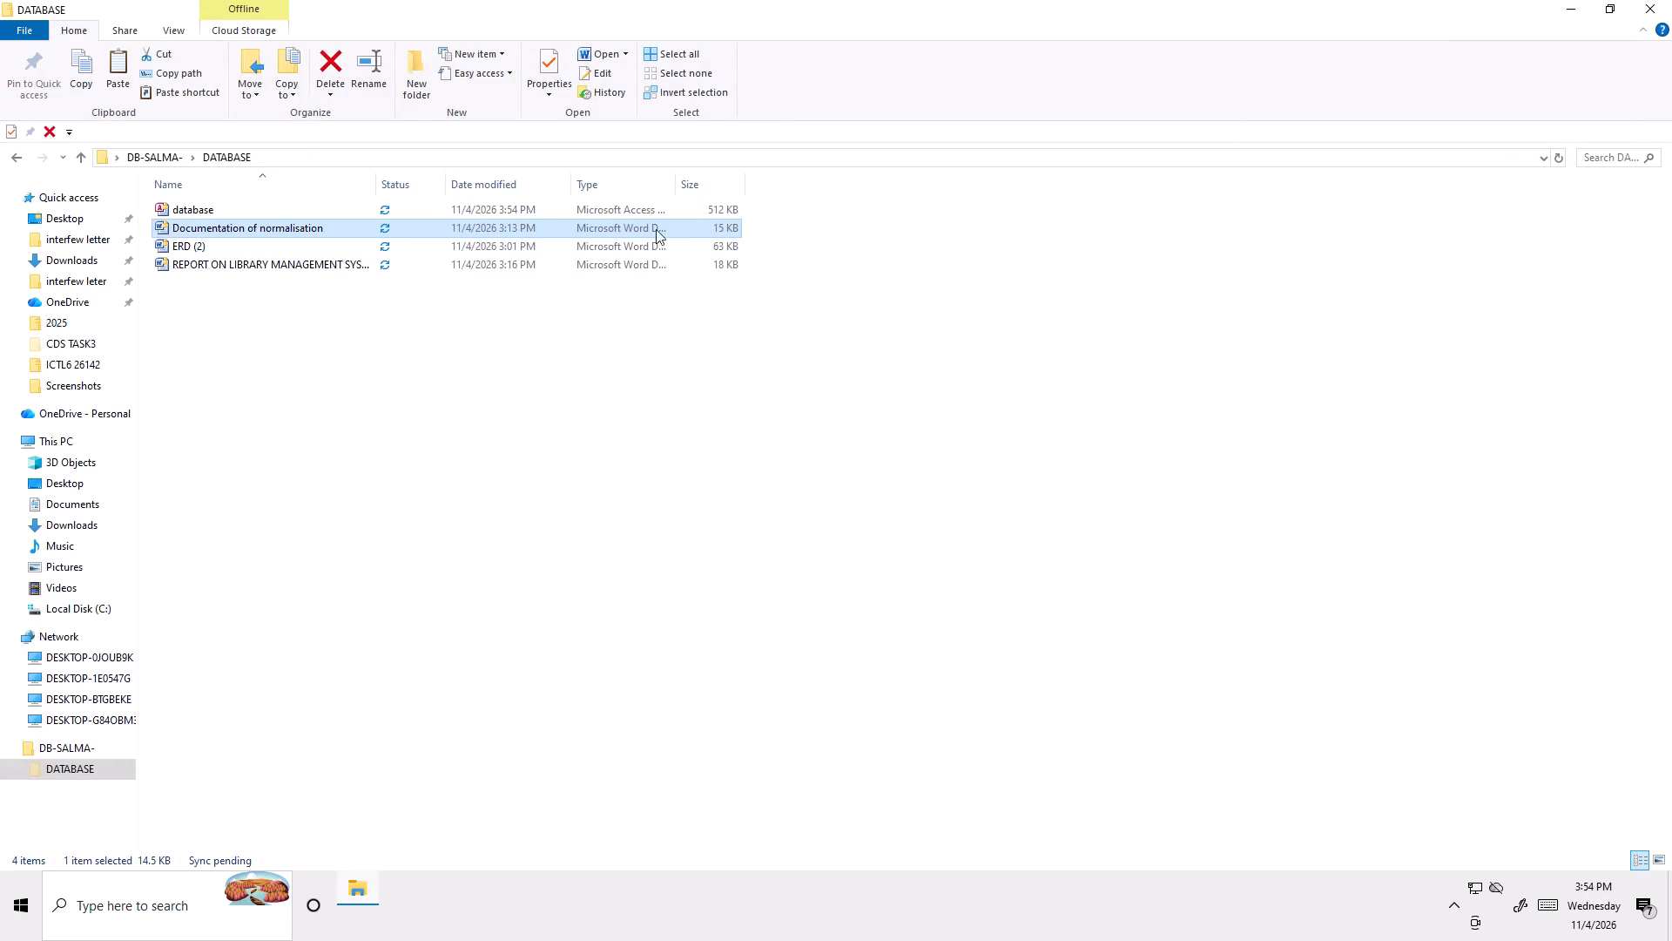